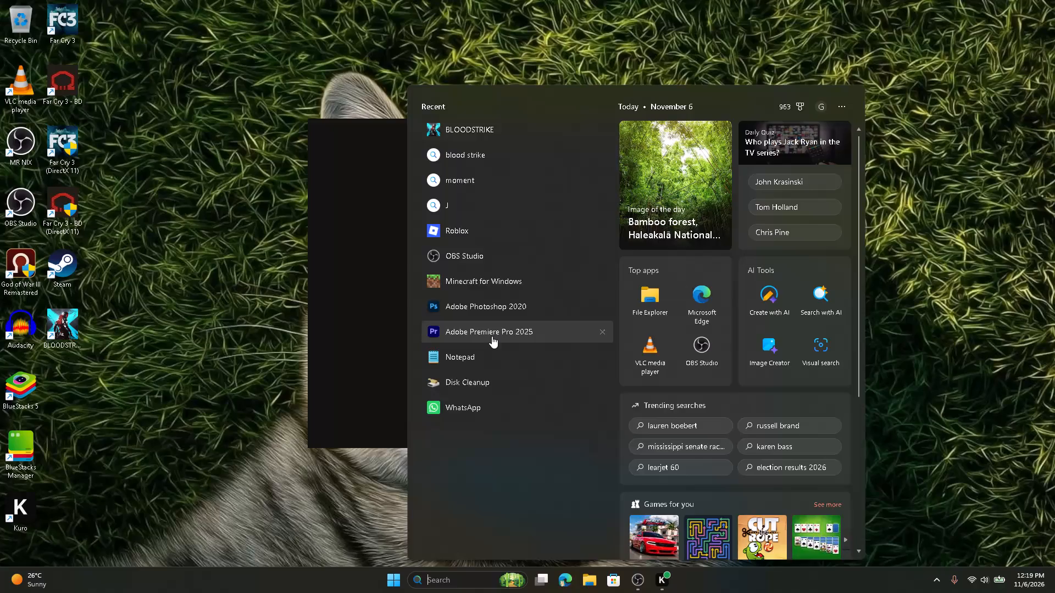
Launch Adobe Premiere Pro 2025 and create a new project named GAMEPLAY 123, skipping the media import.
{"action": "left_click", "coordinate": [492, 336]}
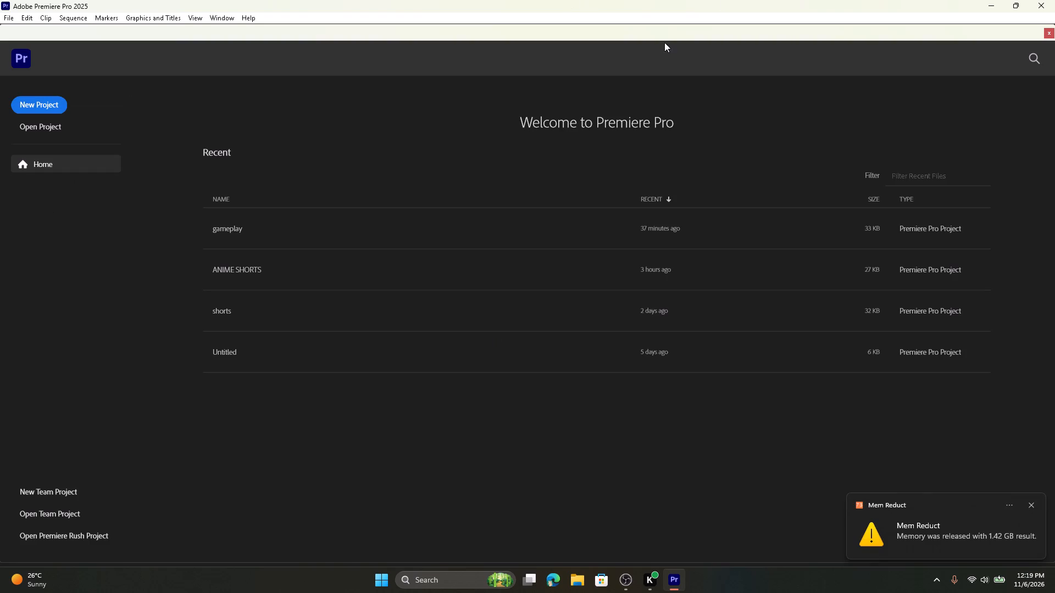
{"action": "left_click", "coordinate": [49, 108]}
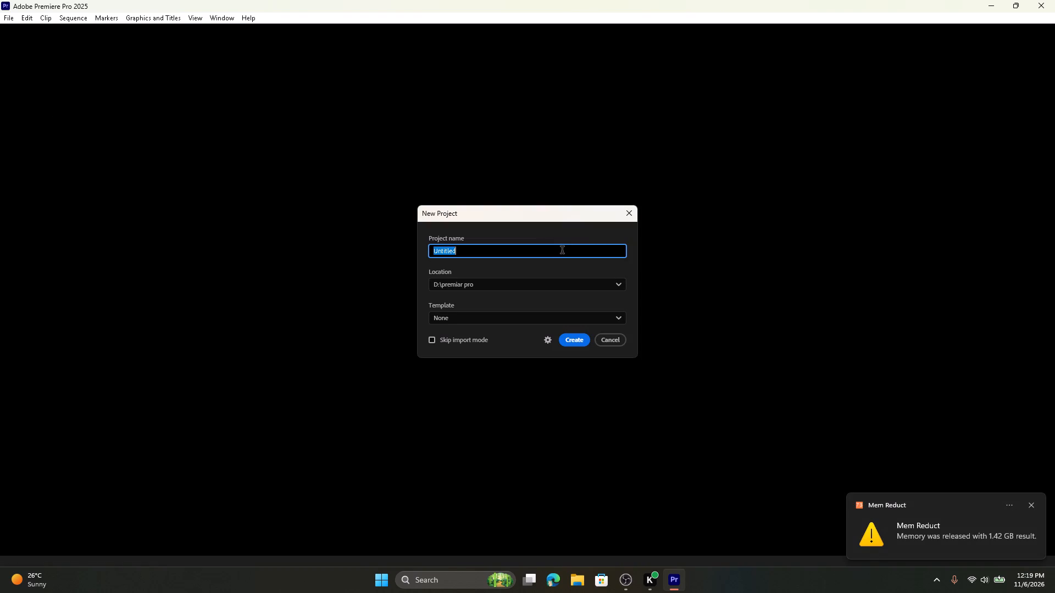
{"action": "type", "text": "GAMEPLAY"}
{"action": "key", "text": "space"}
{"action": "key", "text": "End"}
{"action": "key", "text": "Down"}
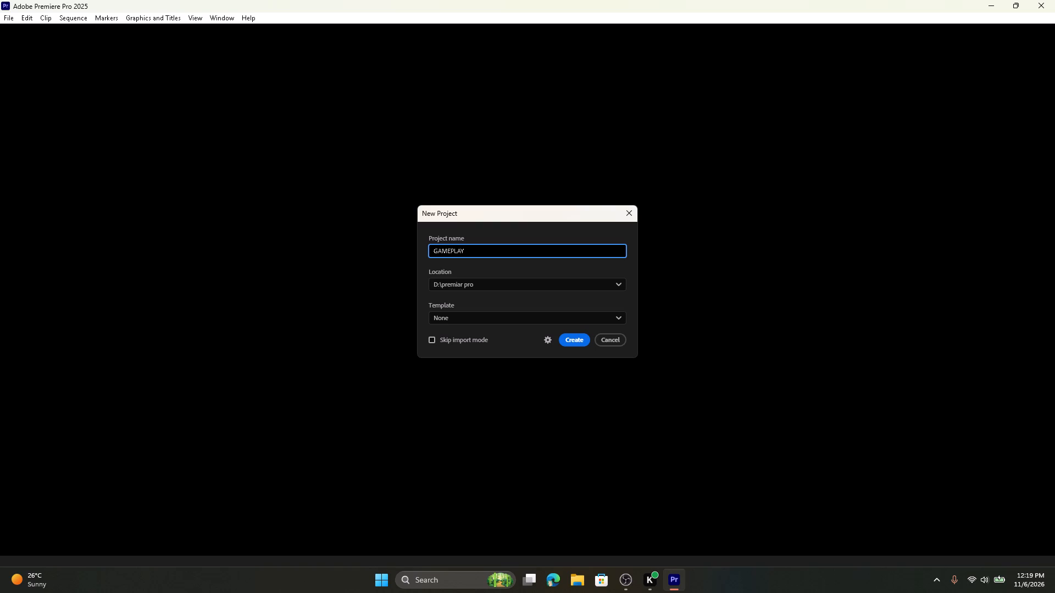
{"action": "key", "text": "Page_Down"}
{"action": "left_click", "coordinate": [524, 250]}
{"action": "key", "text": "End"}
{"action": "left_click", "coordinate": [497, 247]}
{"action": "type", "text": "12"}
{"action": "key", "text": "3"}
{"action": "left_click", "coordinate": [579, 342]}
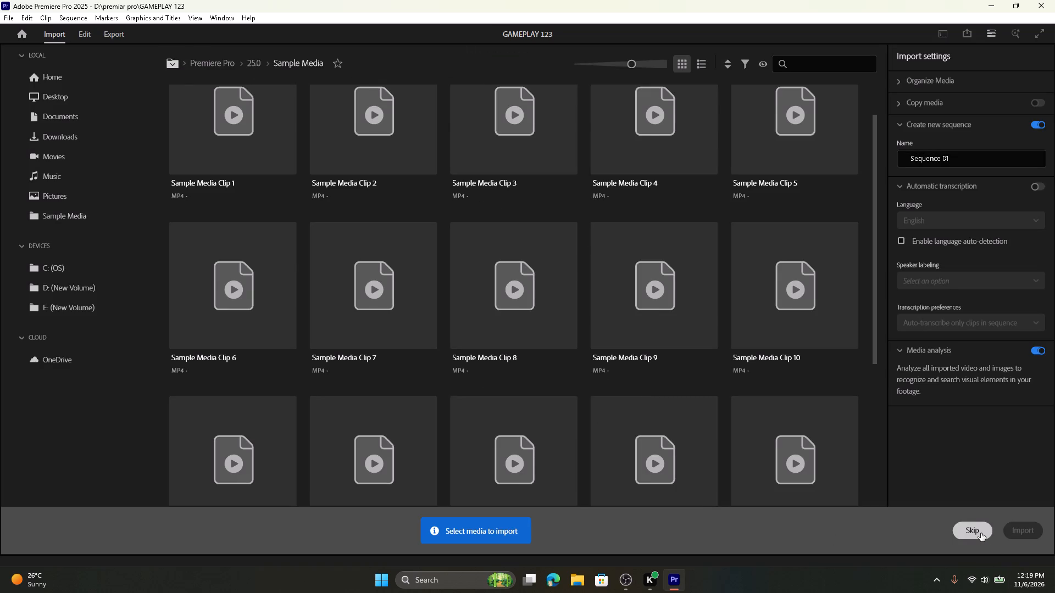
{"action": "left_click", "coordinate": [981, 533]}
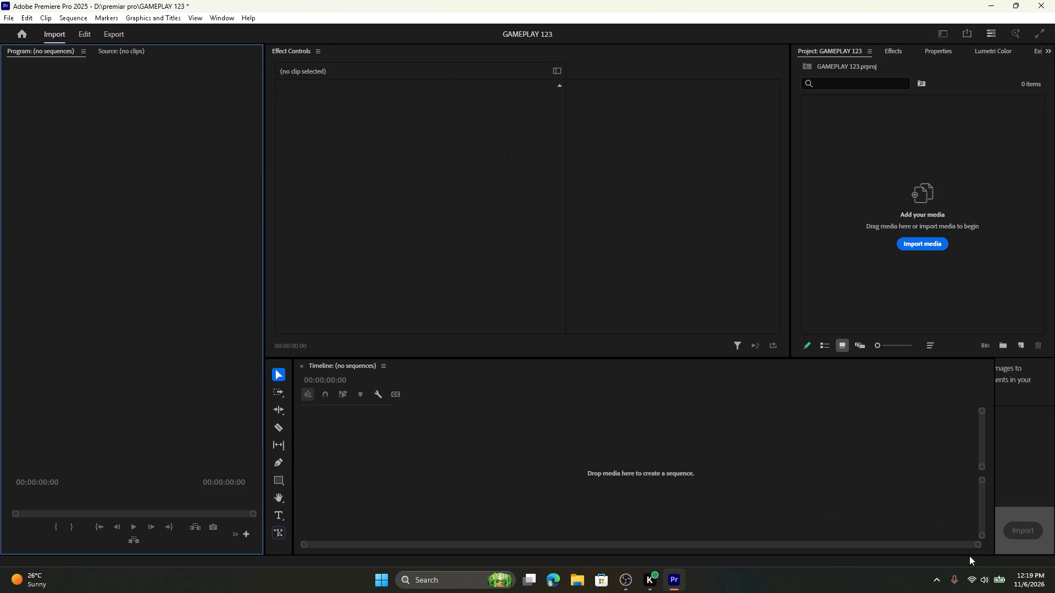
Dock the Project panel in the same panel group as Effect Controls.
{"action": "left_click_drag", "start_coordinate": [850, 47], "coordinate": [462, 55]}
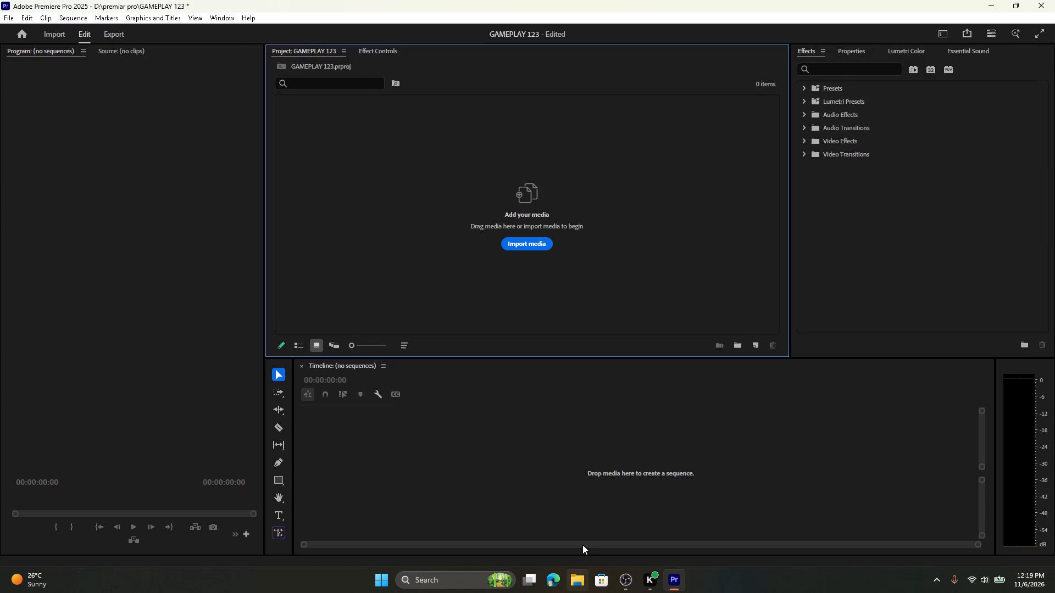
Switch to Microsoft Edge, open YouTube in the TITAN 69 profile, and check the live stream's concurrent viewers analytics in YouTube Studio.
{"action": "left_click", "coordinate": [553, 583]}
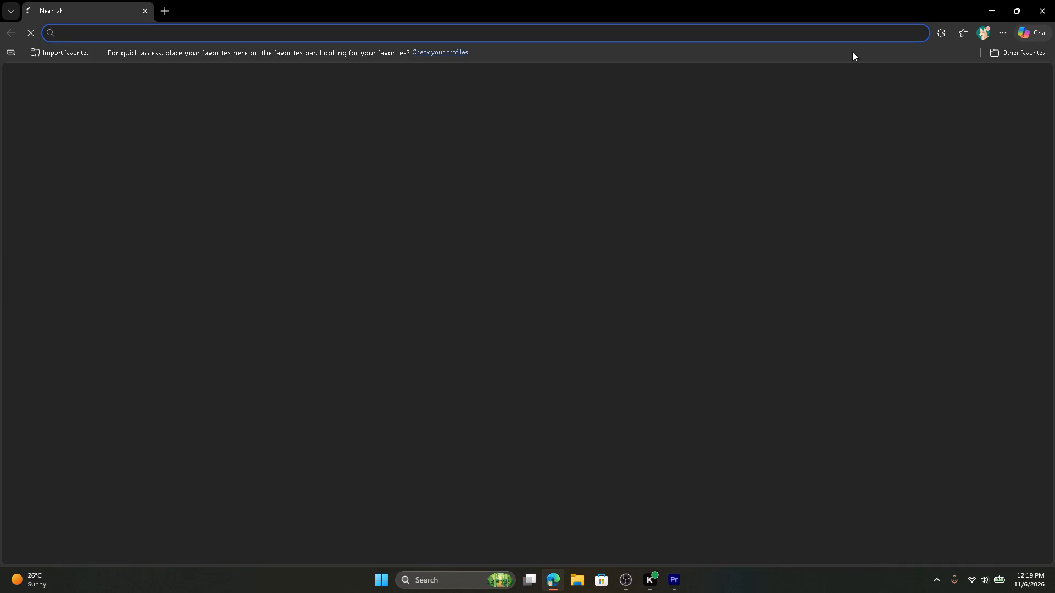
{"action": "left_click", "coordinate": [981, 35]}
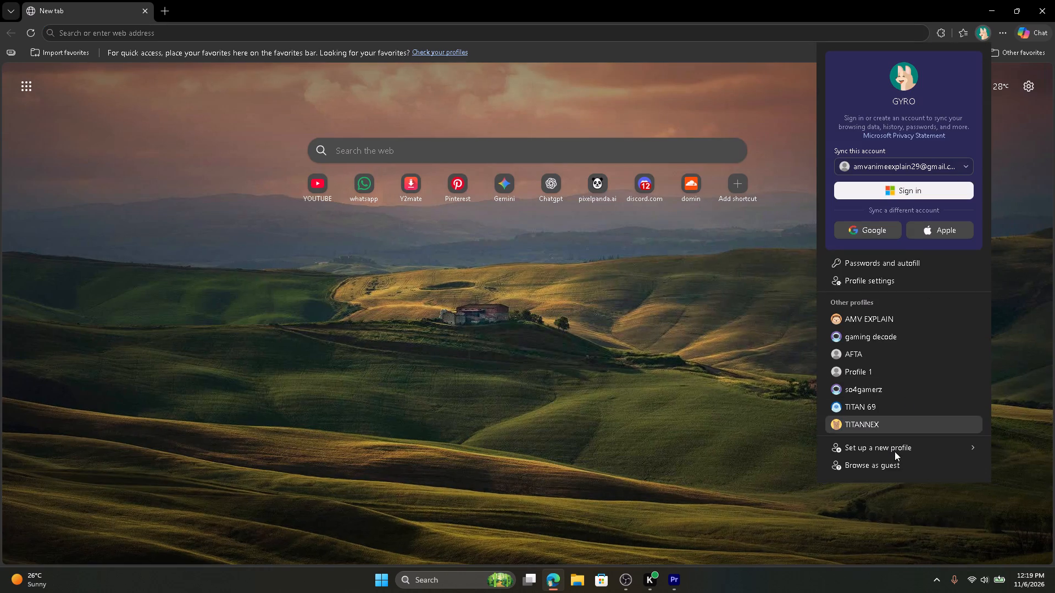
{"action": "left_click", "coordinate": [870, 412]}
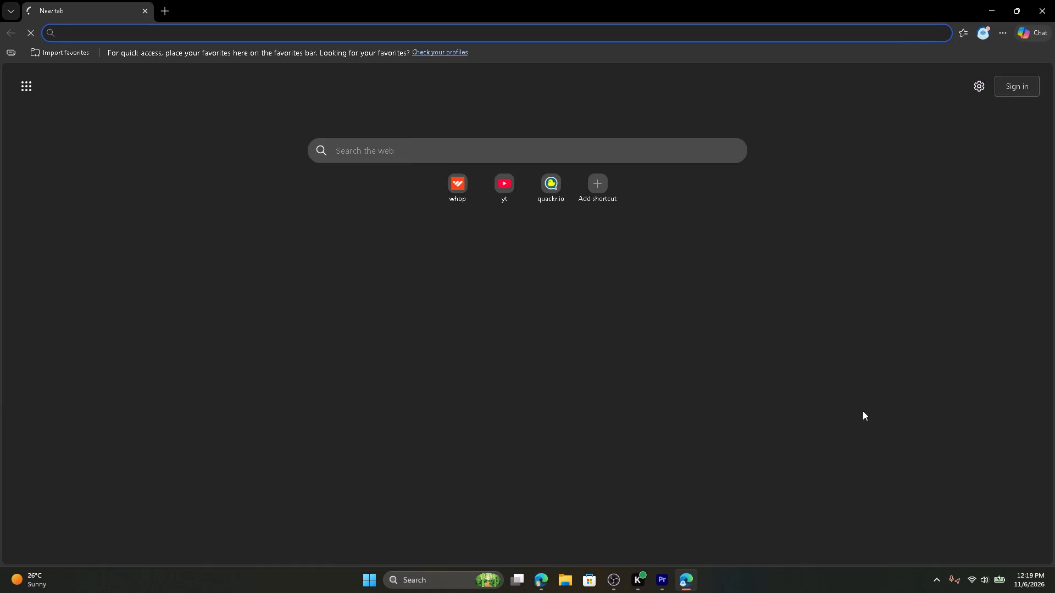
{"action": "left_click", "coordinate": [495, 188]}
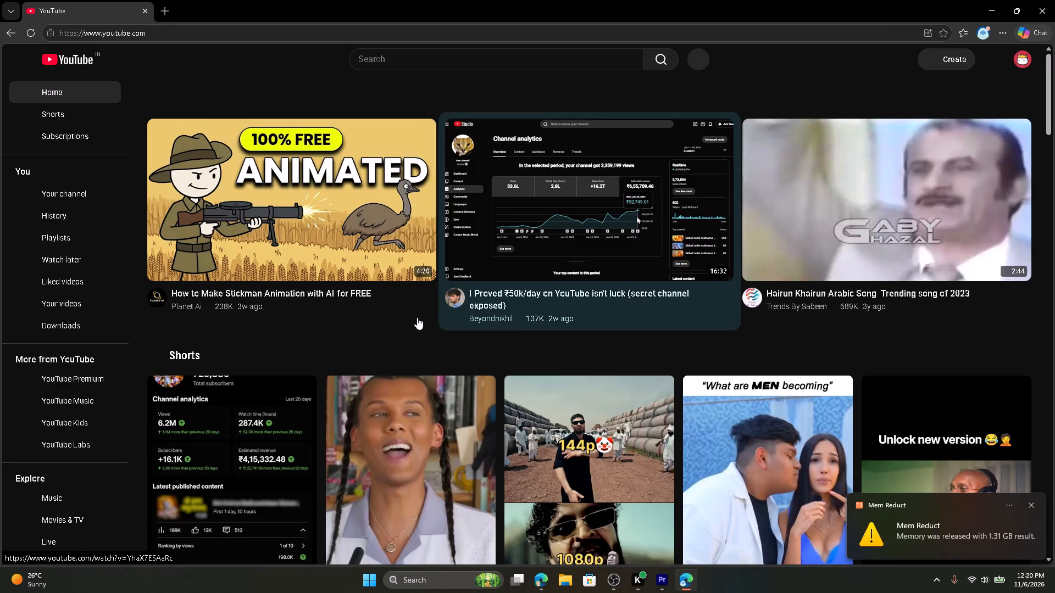
{"action": "scroll", "coordinate": [337, 287], "scroll_direction": "down", "scroll_amount": 1}
{"action": "scroll", "coordinate": [1047, 9], "scroll_direction": "up", "scroll_amount": 2}
{"action": "left_click", "coordinate": [935, 66]}
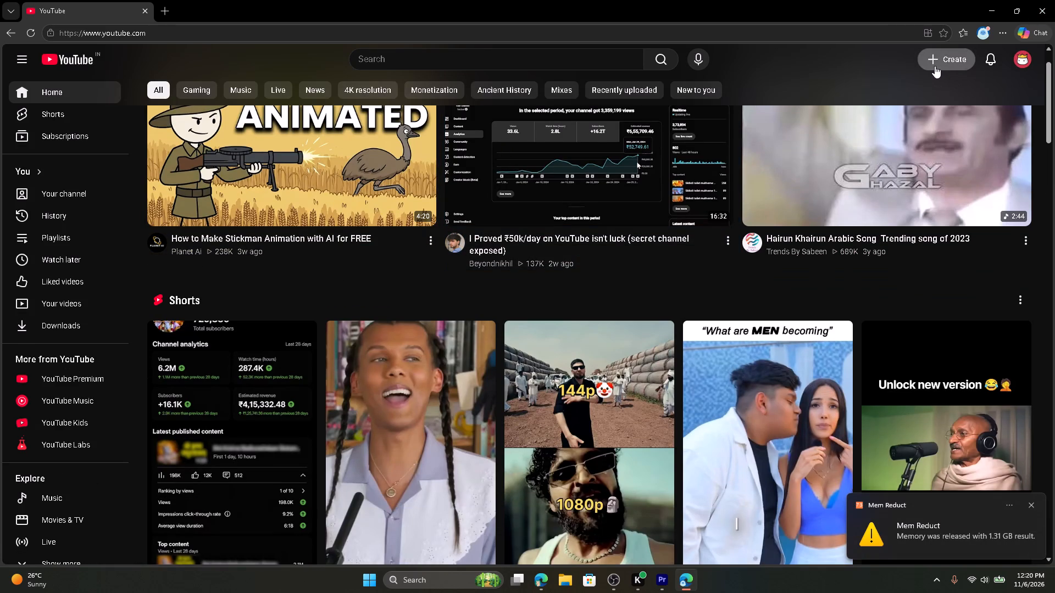
{"action": "left_click", "coordinate": [937, 103]}
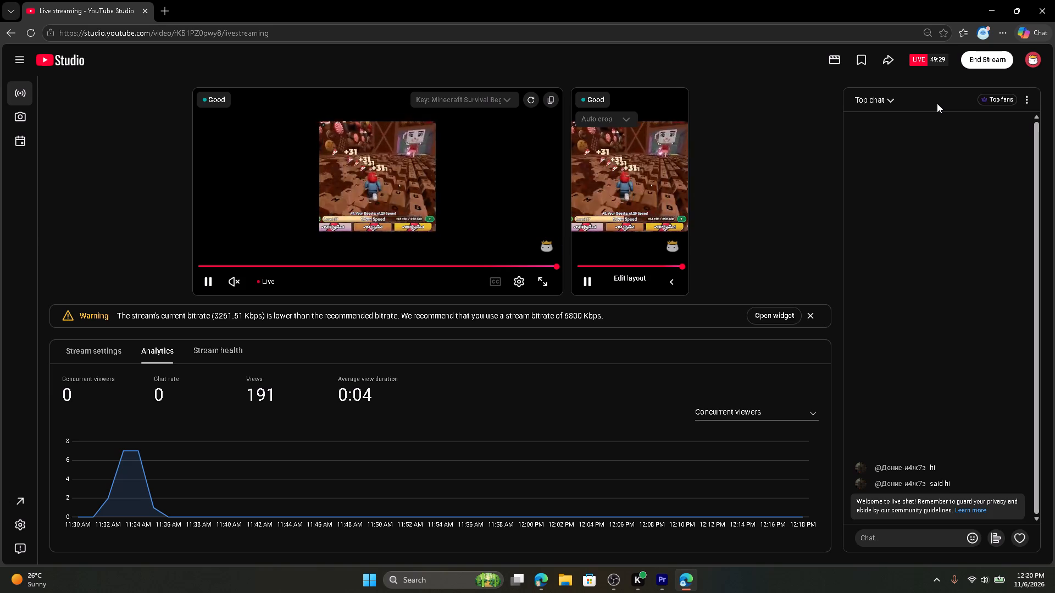
{"action": "left_click", "coordinate": [136, 450]}
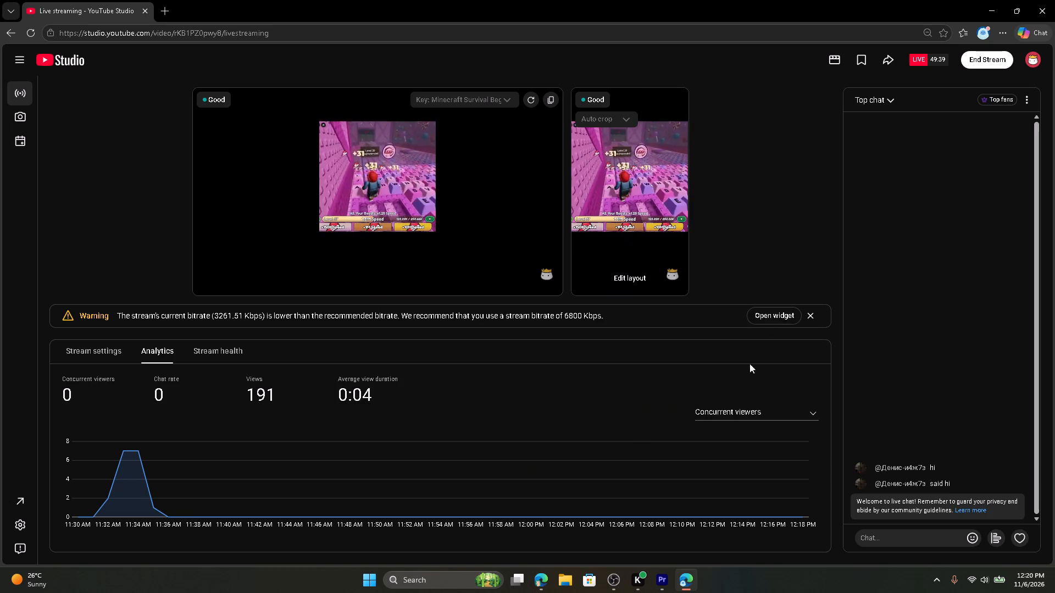
{"action": "left_click", "coordinate": [658, 583]}
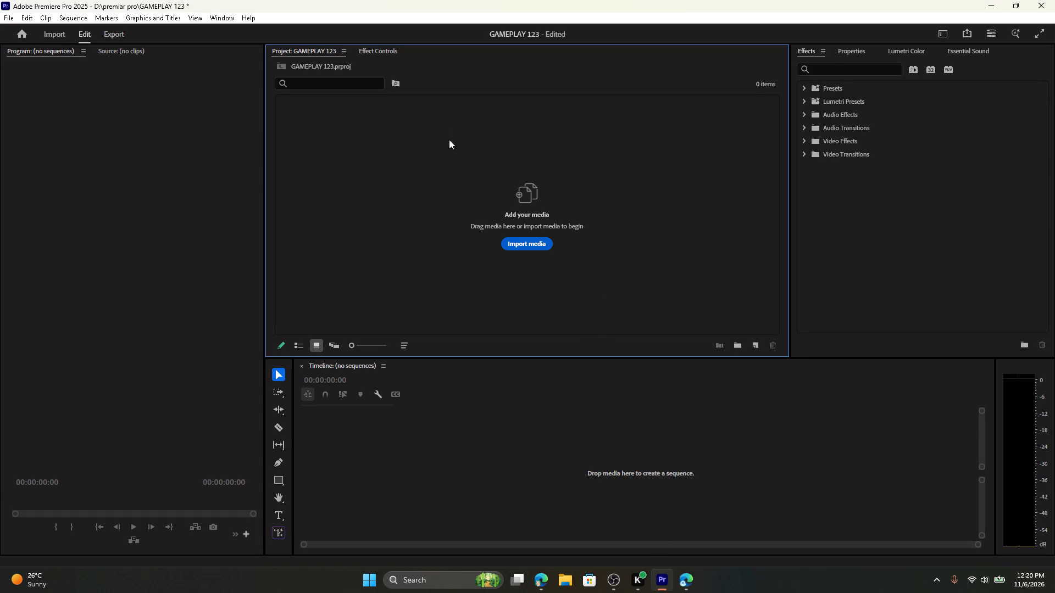
{"action": "double_click", "coordinate": [438, 197]}
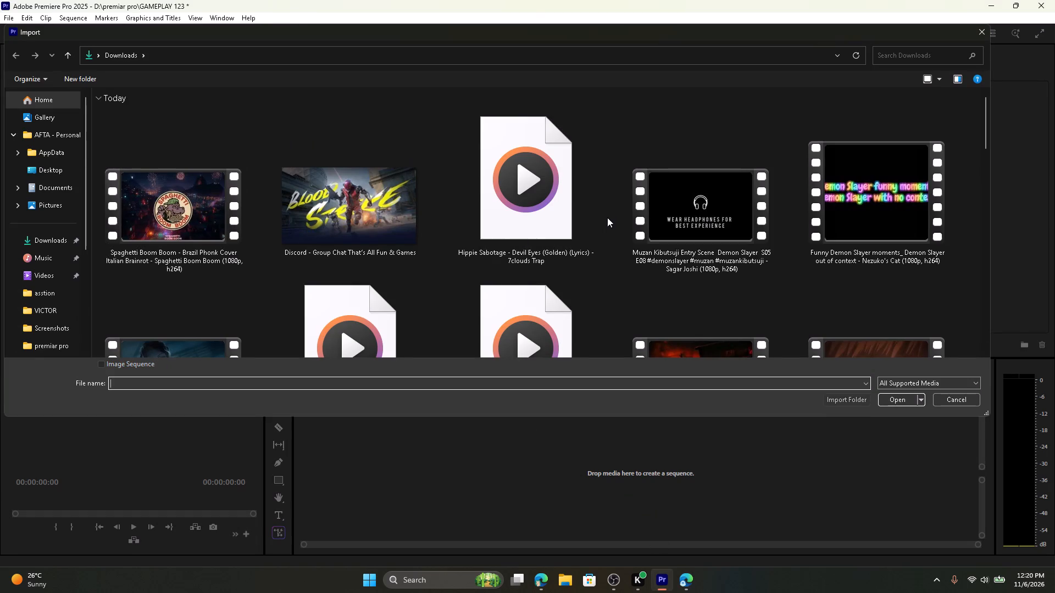
{"action": "scroll", "coordinate": [485, 148], "scroll_direction": "down", "scroll_amount": 4}
{"action": "scroll", "coordinate": [142, 216], "scroll_direction": "down", "scroll_amount": 3}
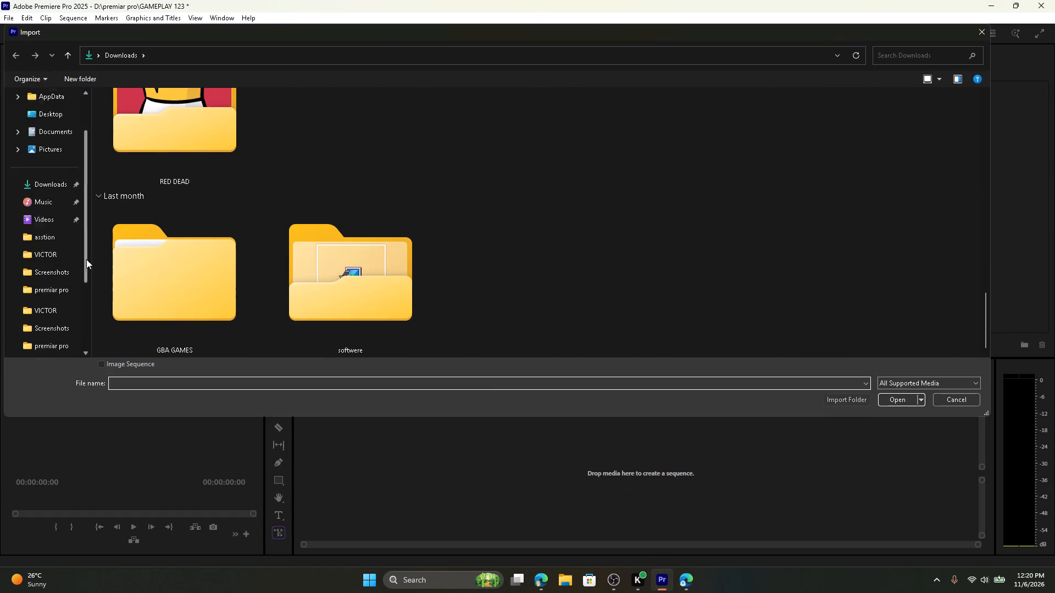
{"action": "scroll", "coordinate": [86, 259], "scroll_direction": "down", "scroll_amount": 2}
{"action": "left_click", "coordinate": [61, 309]}
{"action": "left_click", "coordinate": [38, 160]}
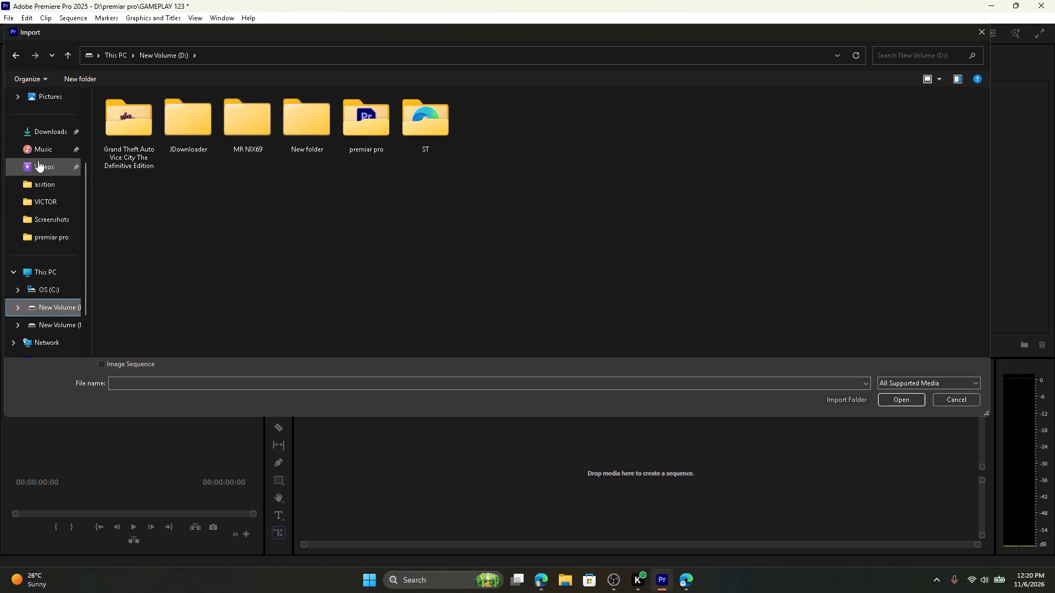
{"action": "left_click", "coordinate": [484, 123]}
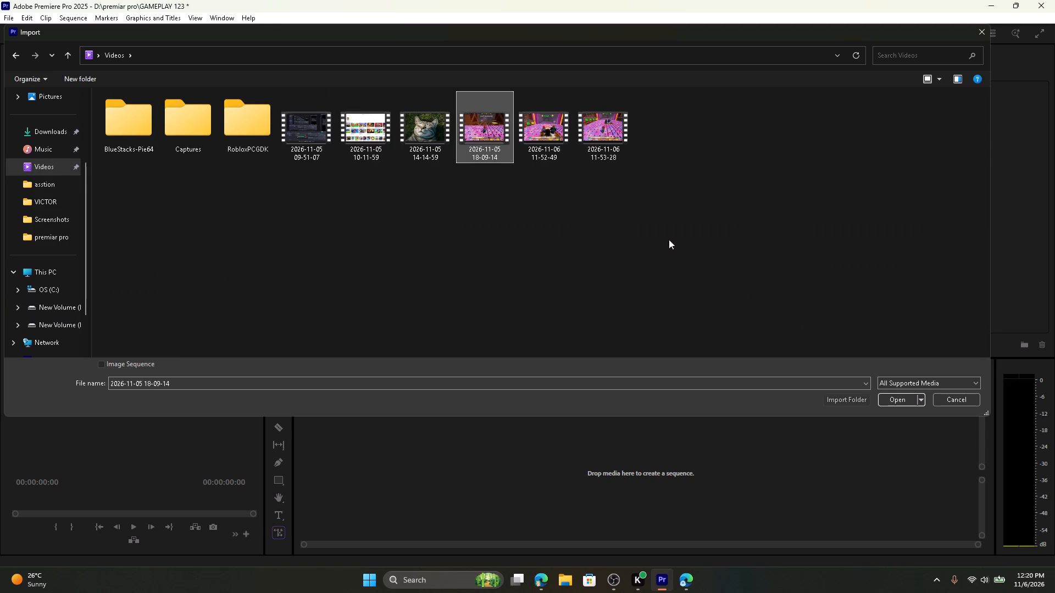
{"action": "left_click", "coordinate": [656, 210]}
{"action": "left_click", "coordinate": [605, 128]}
{"action": "left_click", "coordinate": [895, 401]}
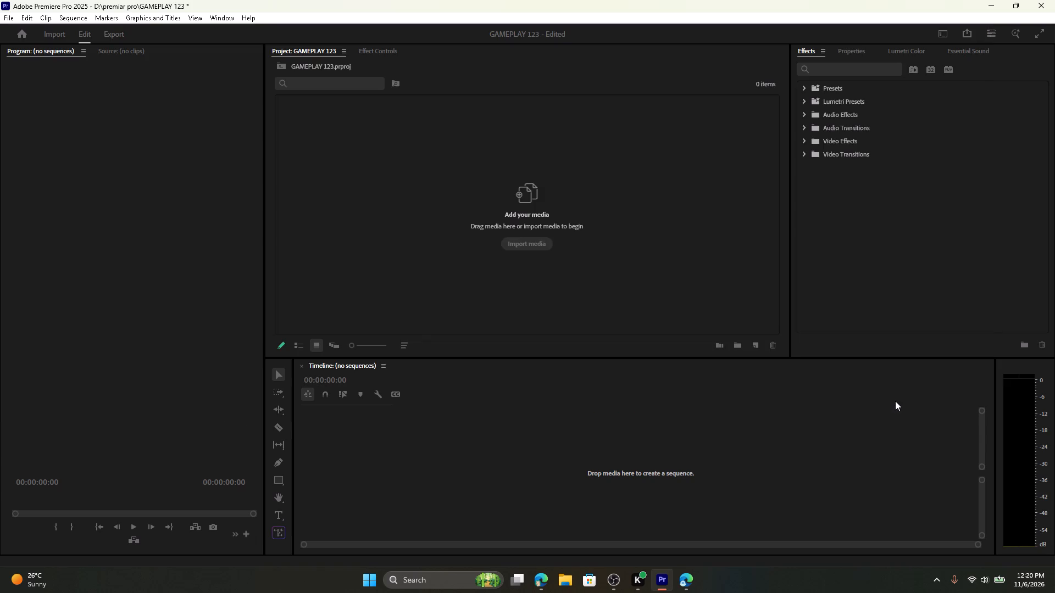
Create a sequence by placing the imported gameplay clip on the empty timeline, and briefly play it.
{"action": "left_click_drag", "start_coordinate": [325, 111], "coordinate": [328, 255]}
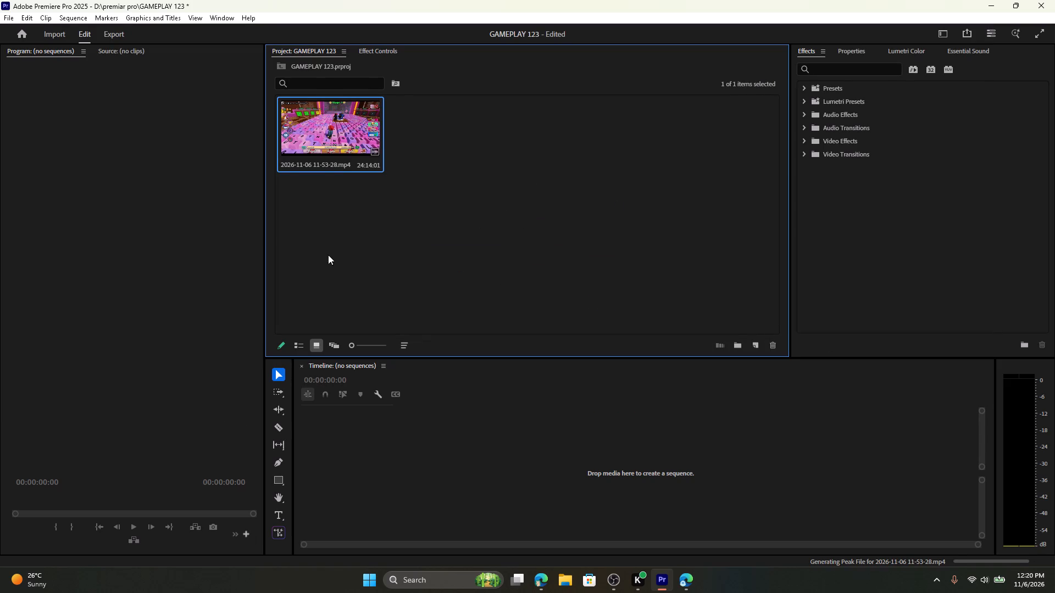
{"action": "left_click_drag", "start_coordinate": [328, 255], "coordinate": [326, 428]}
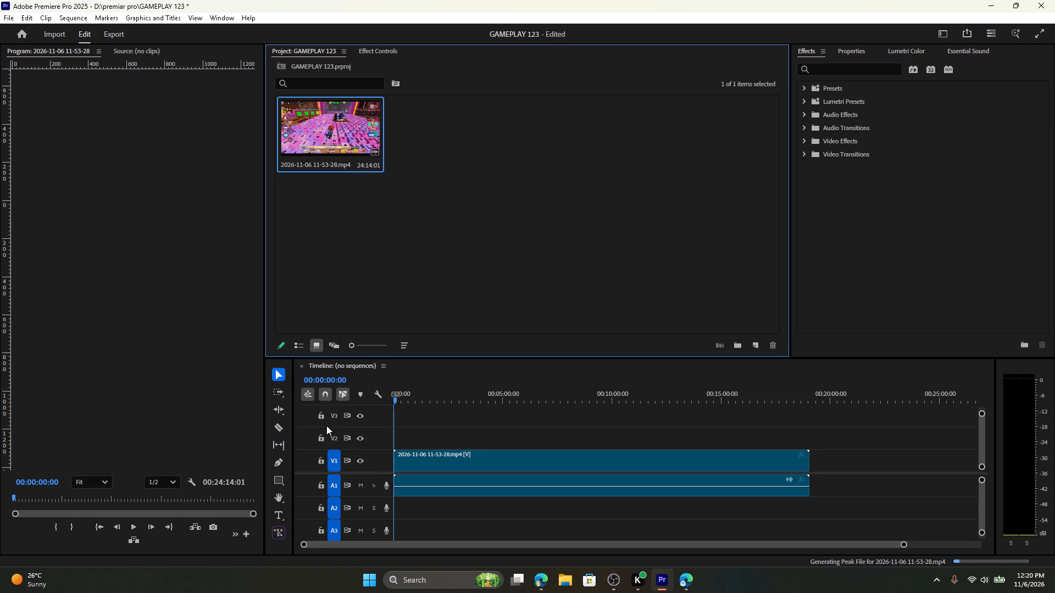
{"action": "key", "text": "space"}
{"action": "key", "text": "space"}
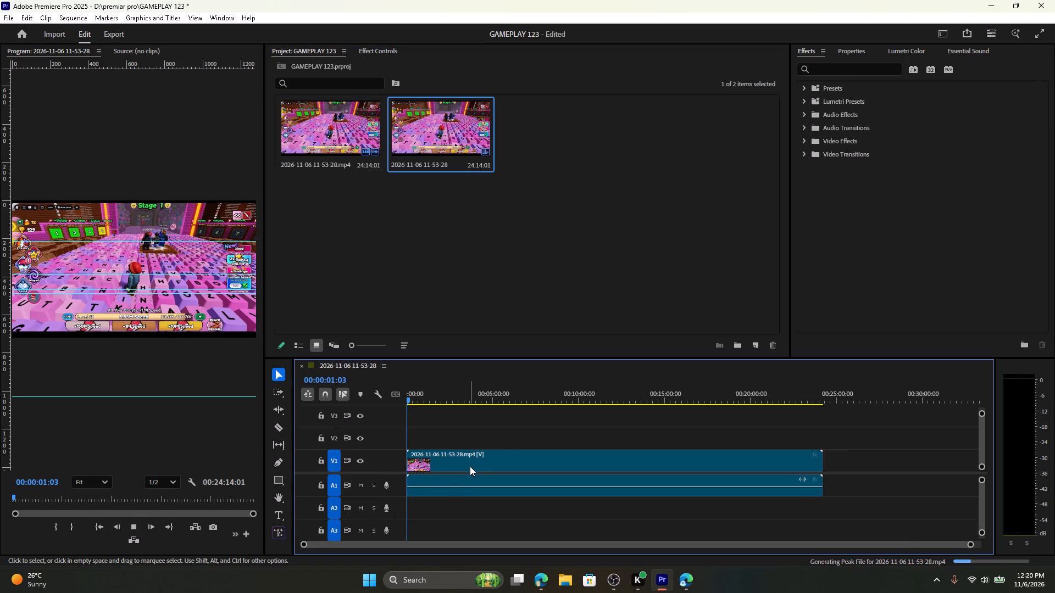
Open the settings of the gameplay sequence and set its horizontal frame size to 1080.
{"action": "left_click", "coordinate": [470, 461]}
{"action": "left_click", "coordinate": [73, 18]}
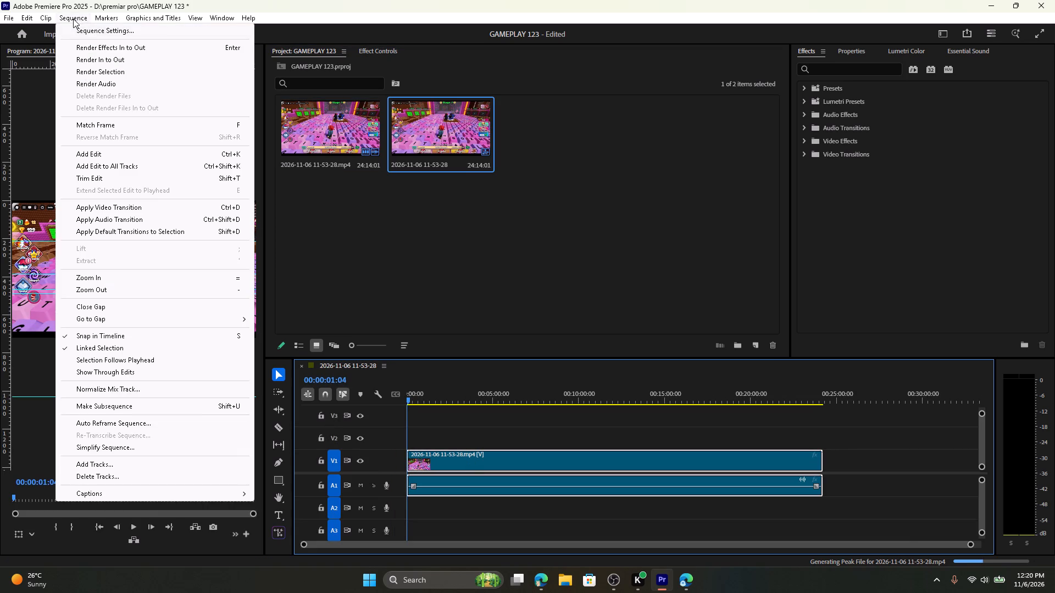
{"action": "left_click", "coordinate": [116, 32]}
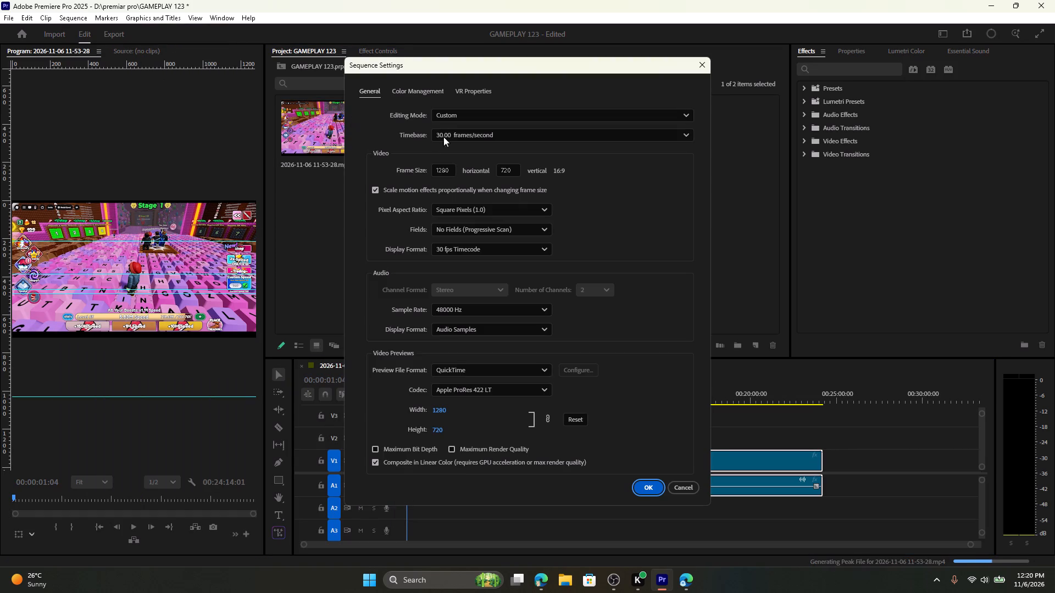
{"action": "double_click", "coordinate": [441, 168]}
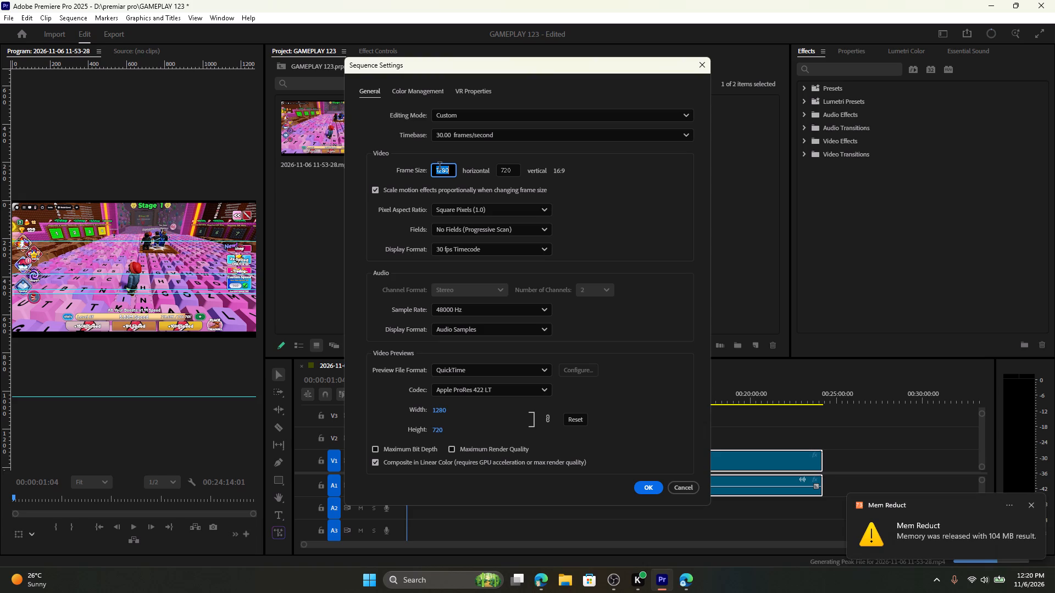
{"action": "key", "text": "End"}
{"action": "key", "text": "Insert"}
{"action": "key", "text": "slash"}
{"action": "key", "text": "Up"}
{"action": "key", "text": "Insert"}
{"action": "key", "text": "BackSpace"}
{"action": "key", "text": "BackSpace"}
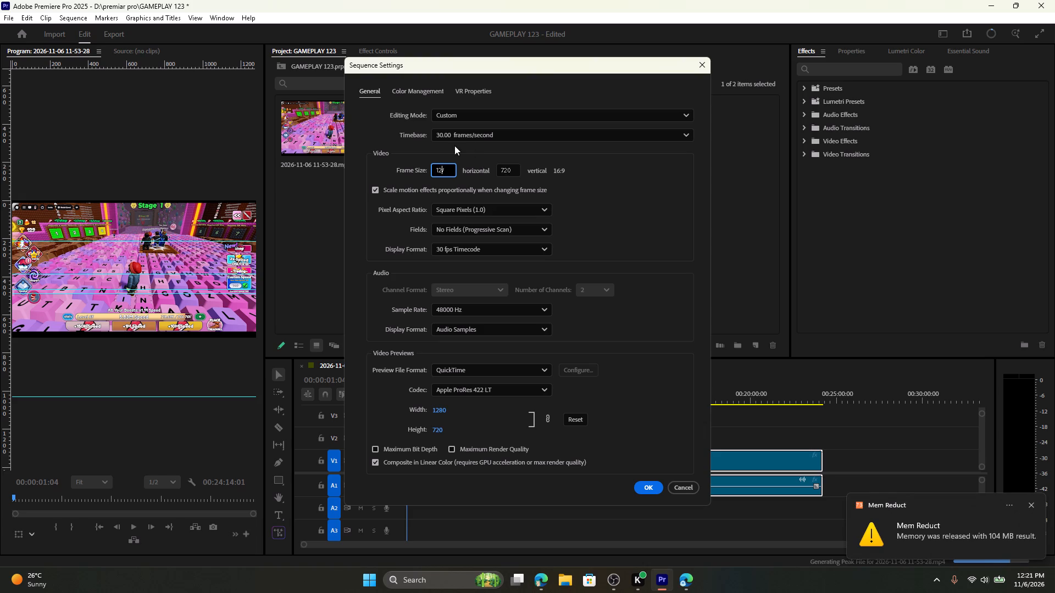
{"action": "key", "text": "BackSpace"}
{"action": "key", "text": "Insert"}
{"action": "key", "text": "Up"}
{"action": "key", "text": "Insert"}
{"action": "left_click", "coordinate": [453, 166]}
{"action": "left_click", "coordinate": [451, 166]}
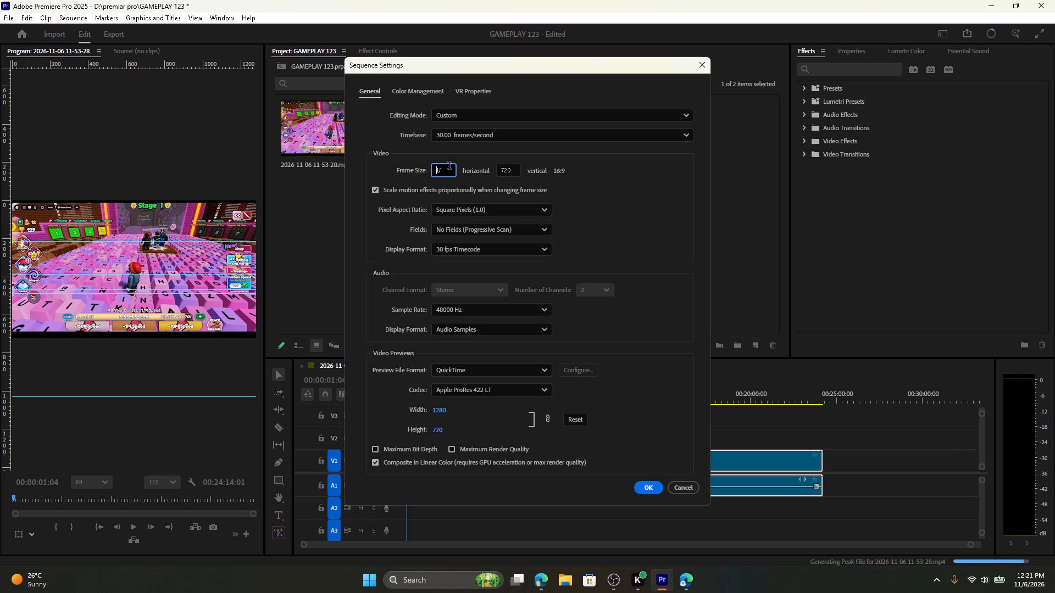
{"action": "left_click", "coordinate": [449, 167]}
{"action": "key", "text": "BackSpace"}
{"action": "key", "text": "BackSpace"}
{"action": "key", "text": "BackSpace"}
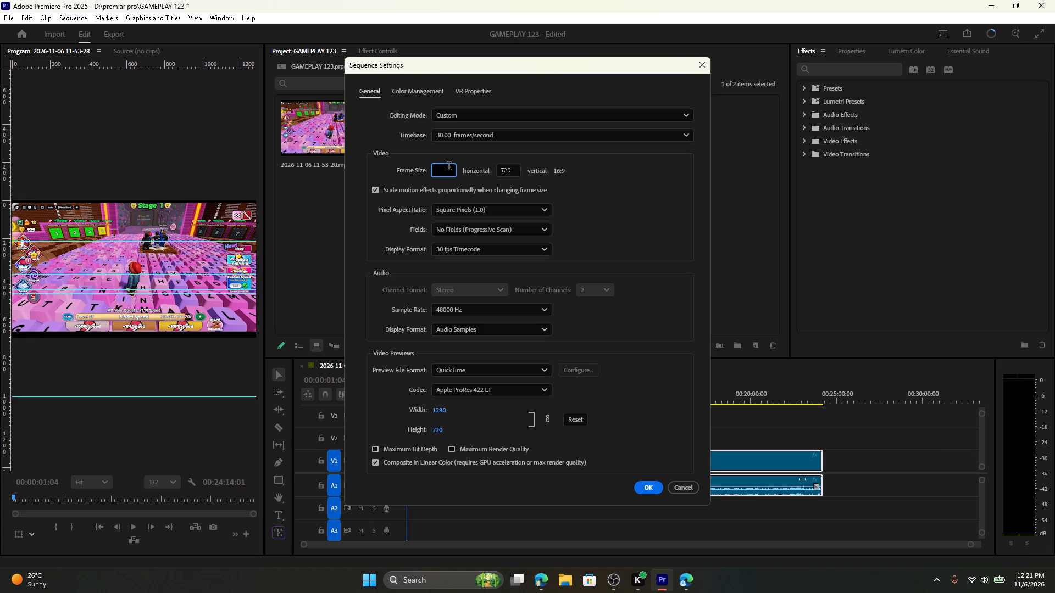
{"action": "key", "text": "End"}
{"action": "key", "text": "Insert"}
{"action": "key", "text": "Up"}
{"action": "type", "text": "10"}
{"action": "key", "text": "8"}
{"action": "key", "text": "0"}
Set the sequence's vertical frame size to 1920 and apply the settings, accepting the deletion of its previews.
{"action": "triple_click", "coordinate": [505, 168]}
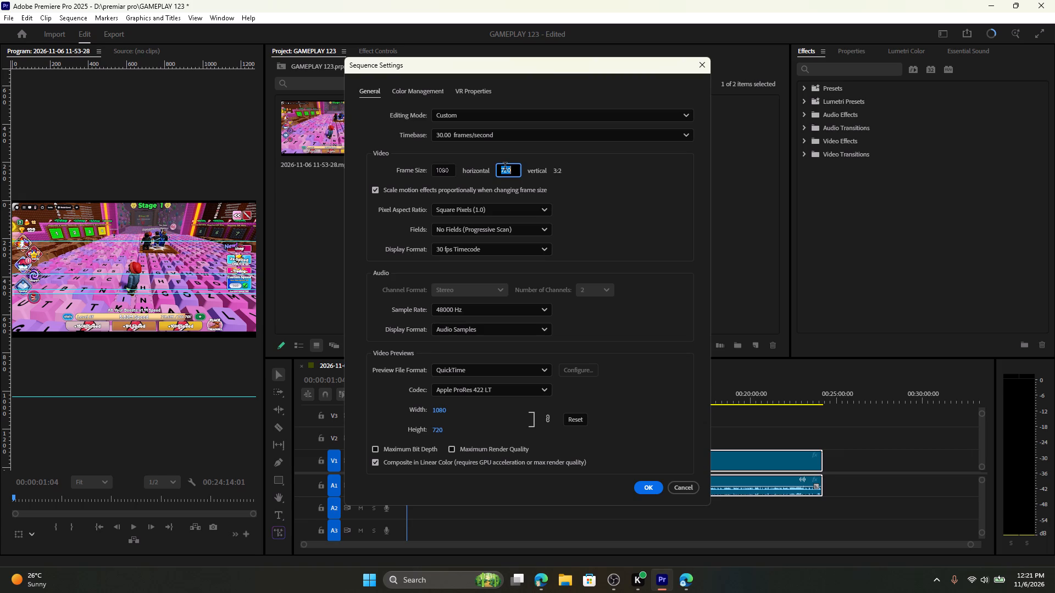
{"action": "type", "text": "192"}
{"action": "key", "text": "0"}
{"action": "left_click", "coordinate": [663, 486]}
{"action": "left_click", "coordinate": [654, 486]}
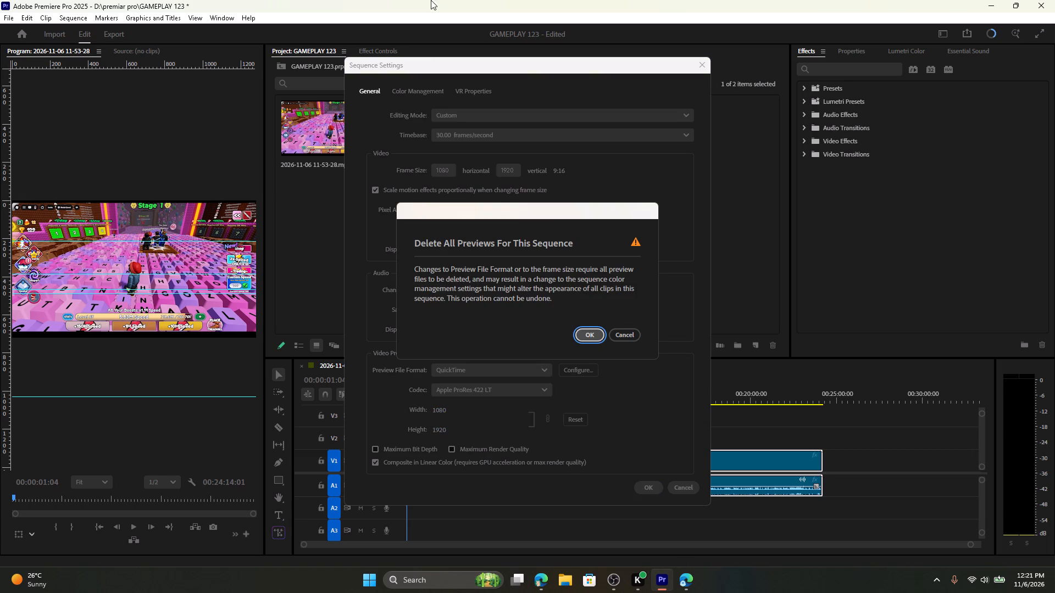
{"action": "left_click", "coordinate": [595, 330]}
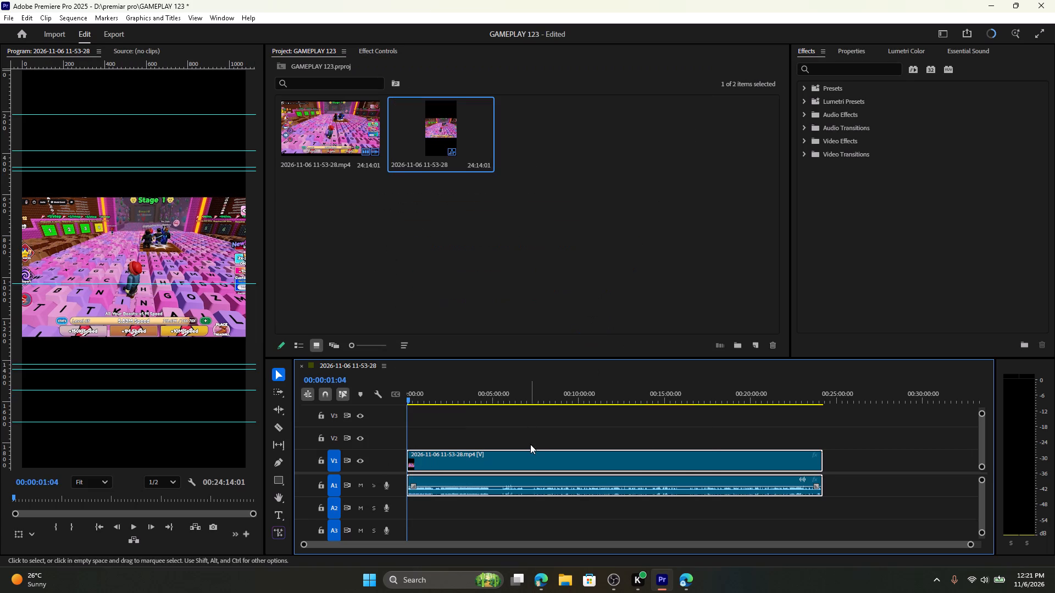
Enlarge the gameplay clip on V1 to 288% scale and lower it to a vertical position of 1224.
{"action": "left_click", "coordinate": [521, 456]}
{"action": "left_click", "coordinate": [842, 47]}
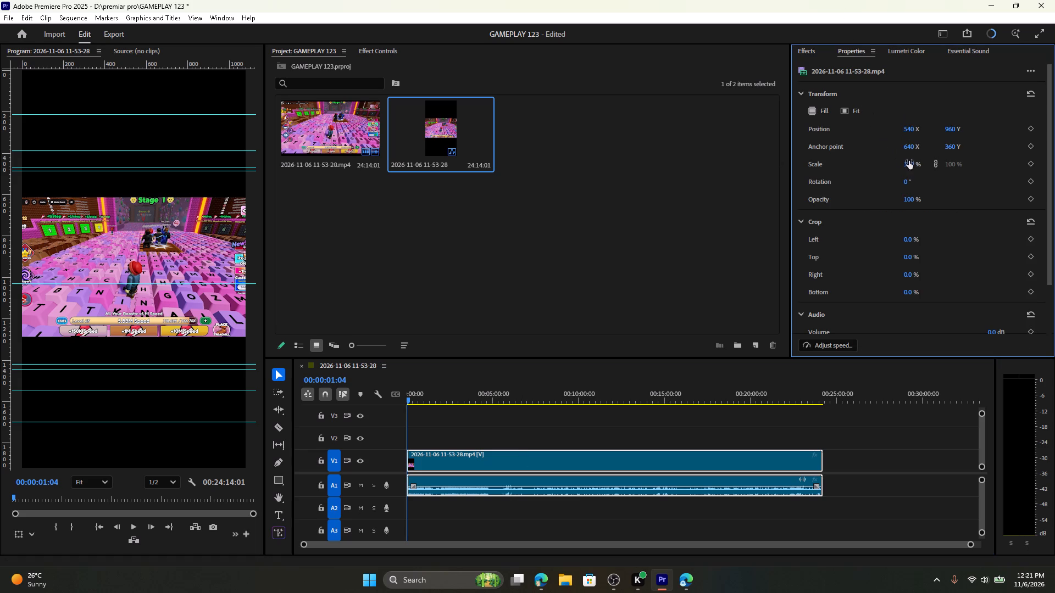
{"action": "left_click_drag", "start_coordinate": [904, 167], "coordinate": [971, 168]}
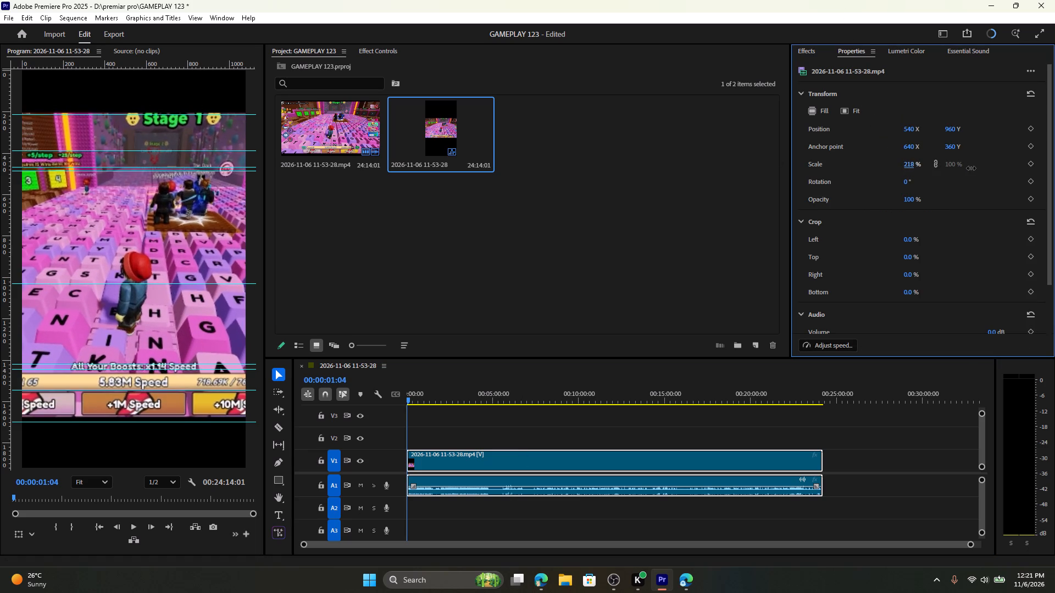
{"action": "left_click_drag", "start_coordinate": [971, 168], "coordinate": [978, 170]}
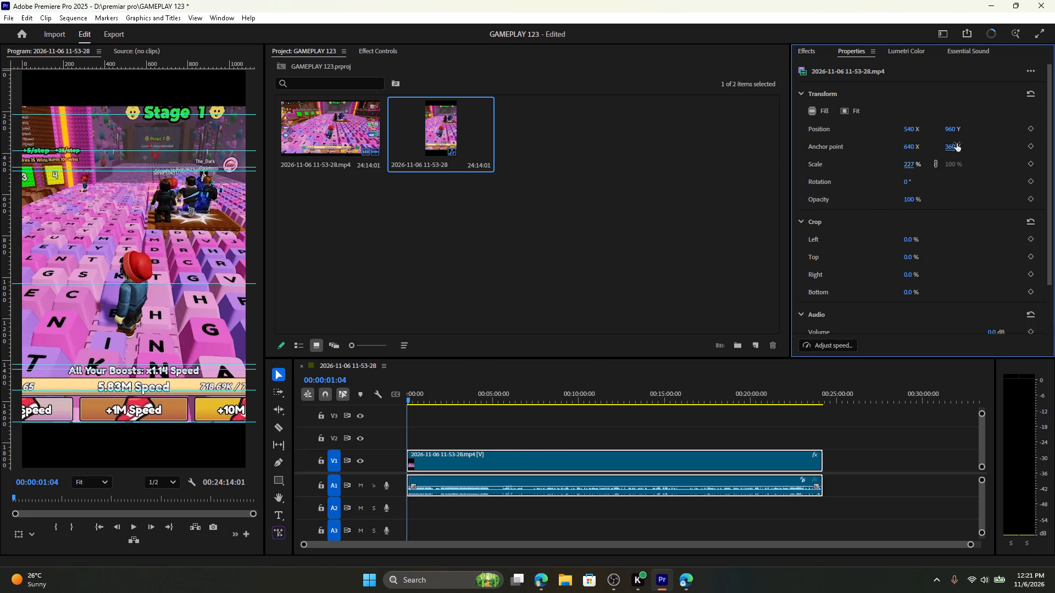
{"action": "left_click_drag", "start_coordinate": [947, 128], "coordinate": [1054, 147]}
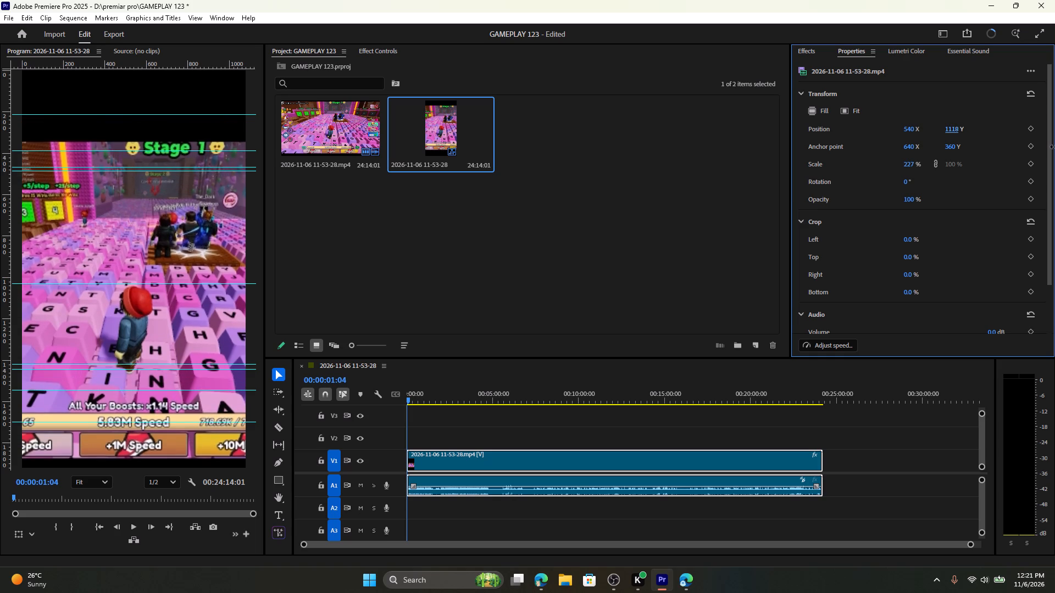
{"action": "left_click_drag", "start_coordinate": [1054, 147], "coordinate": [1054, 146]}
{"action": "left_click_drag", "start_coordinate": [945, 122], "coordinate": [1003, 120]}
{"action": "left_click_drag", "start_coordinate": [910, 165], "coordinate": [911, 165]}
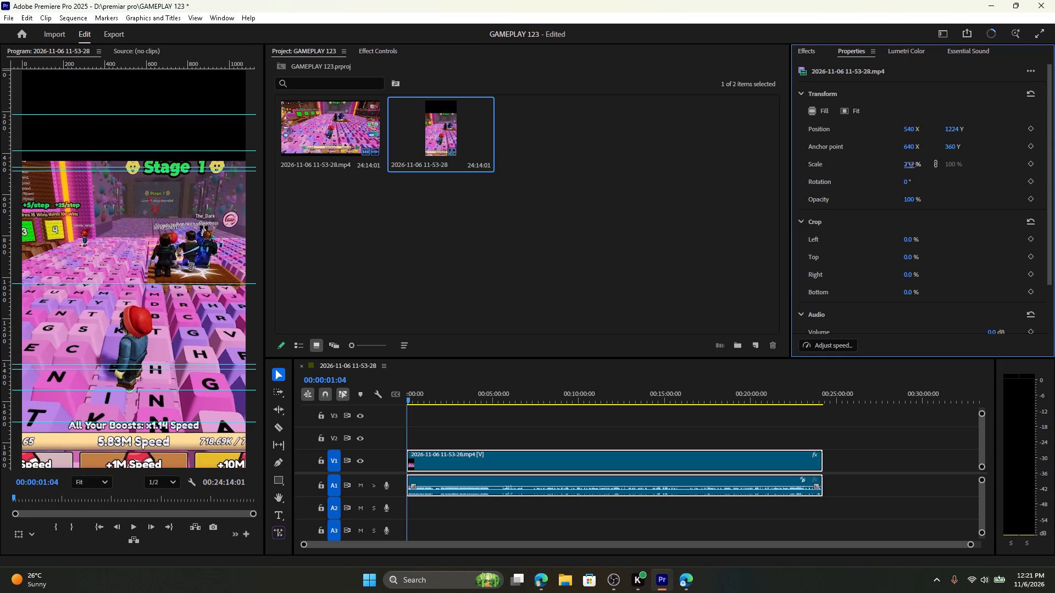
{"action": "left_click_drag", "start_coordinate": [911, 165], "coordinate": [942, 161]}
{"action": "scroll", "coordinate": [387, 222], "scroll_direction": "down", "scroll_amount": 1}
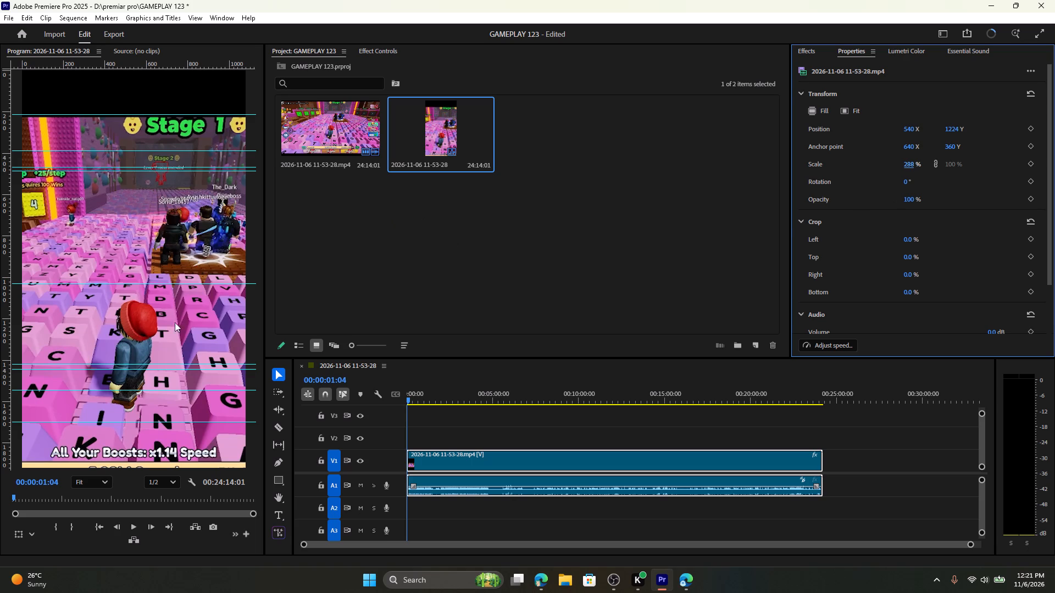
Reposition the gameplay clip freehand in the vertical frame to about 561 horizontally and 1099 vertically, framing the character.
{"action": "left_click_drag", "start_coordinate": [159, 338], "coordinate": [170, 312]}
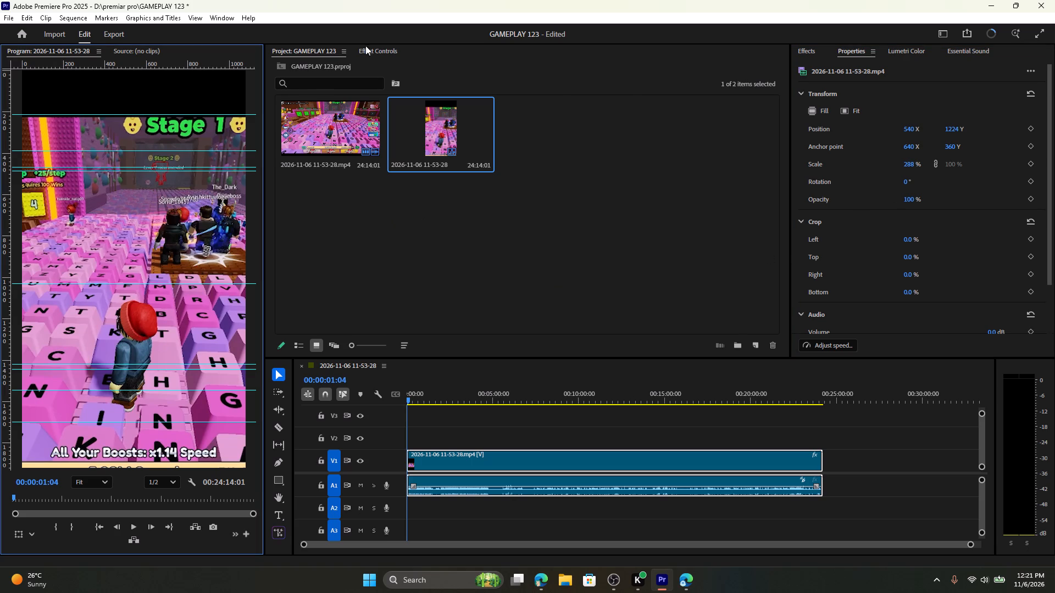
{"action": "left_click", "coordinate": [366, 46]}
{"action": "left_click", "coordinate": [364, 109]}
{"action": "left_click_drag", "start_coordinate": [147, 316], "coordinate": [157, 276]}
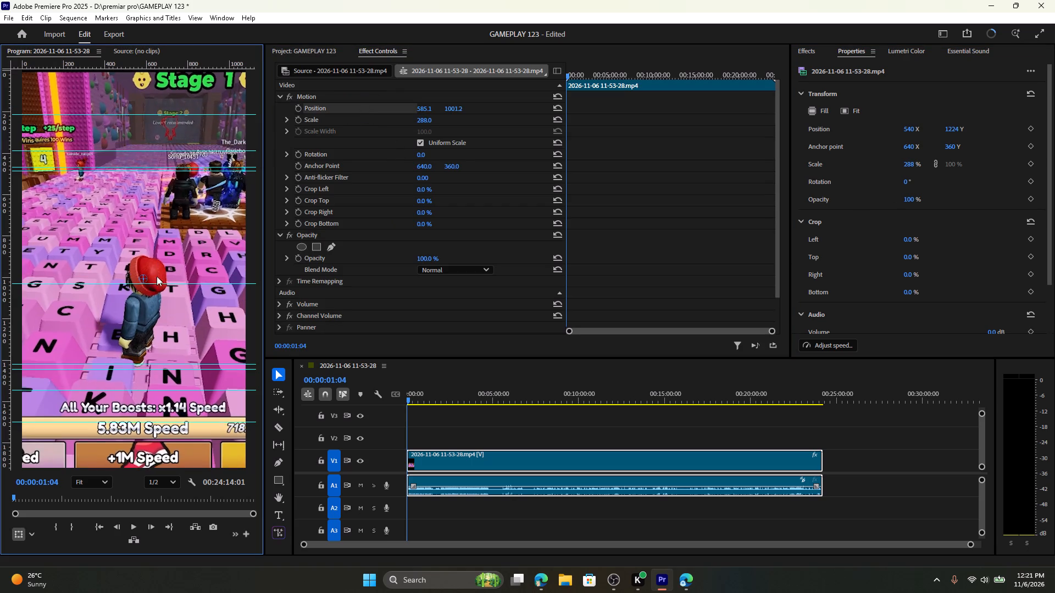
{"action": "left_click_drag", "start_coordinate": [157, 276], "coordinate": [152, 290]}
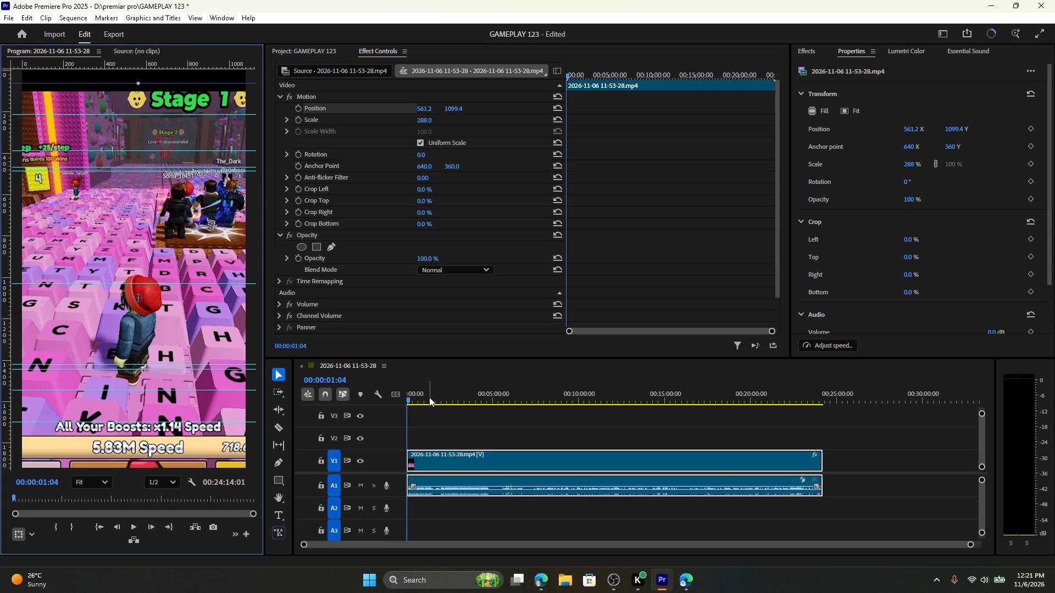
Play a few seconds of the reframed clip and zoom the program preview out to 27%.
{"action": "key", "text": "space"}
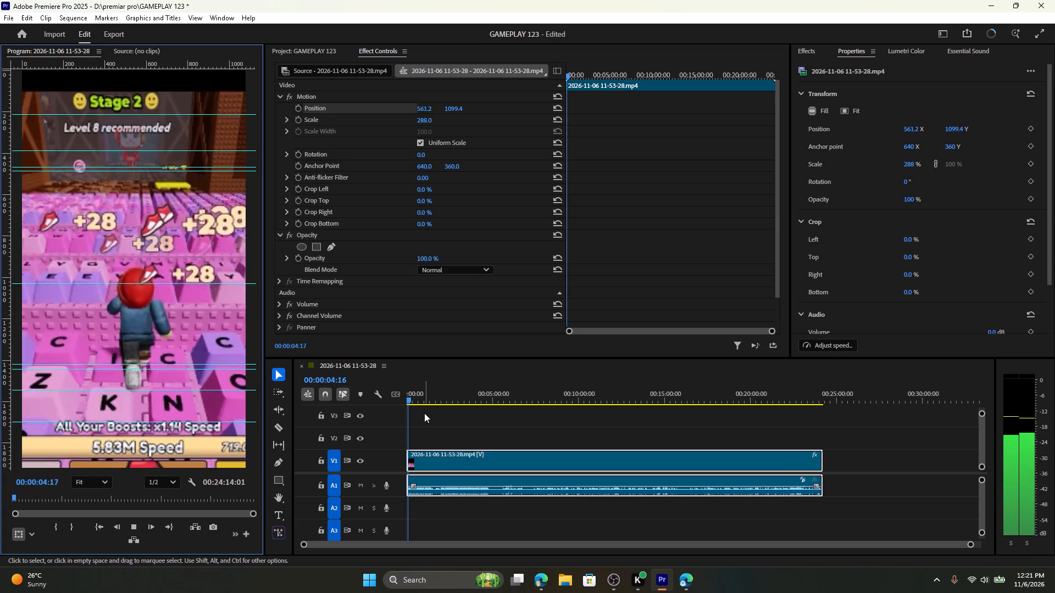
{"action": "scroll", "coordinate": [109, 240], "scroll_direction": "down", "scroll_amount": 4}
{"action": "key", "text": "space"}
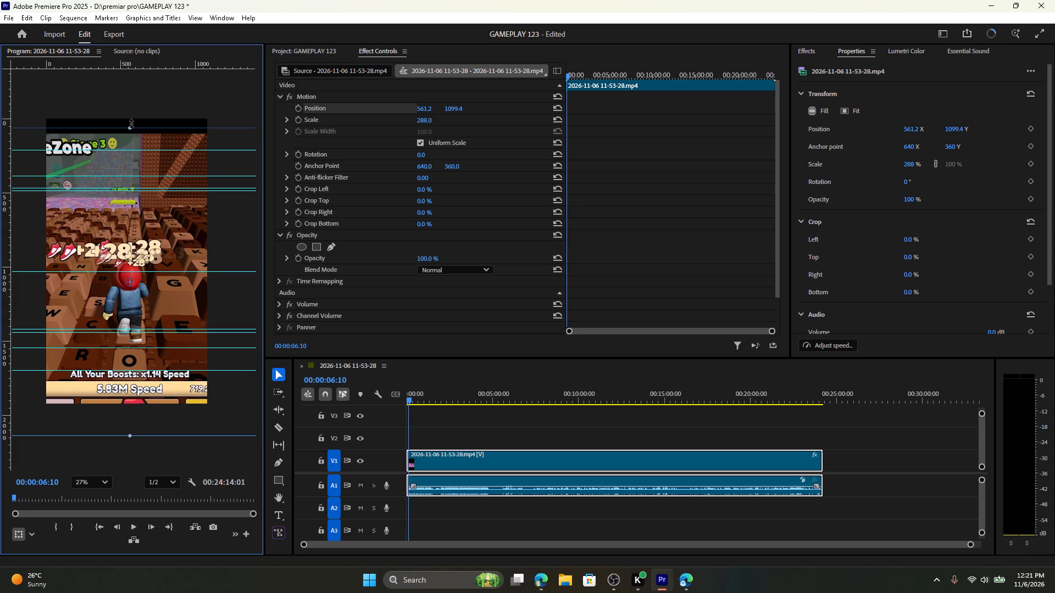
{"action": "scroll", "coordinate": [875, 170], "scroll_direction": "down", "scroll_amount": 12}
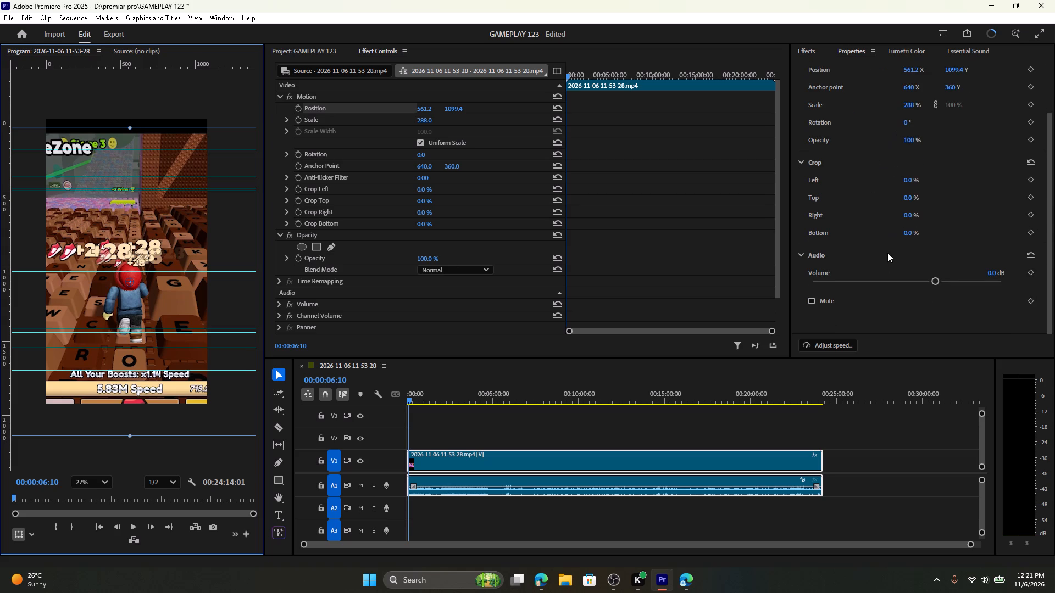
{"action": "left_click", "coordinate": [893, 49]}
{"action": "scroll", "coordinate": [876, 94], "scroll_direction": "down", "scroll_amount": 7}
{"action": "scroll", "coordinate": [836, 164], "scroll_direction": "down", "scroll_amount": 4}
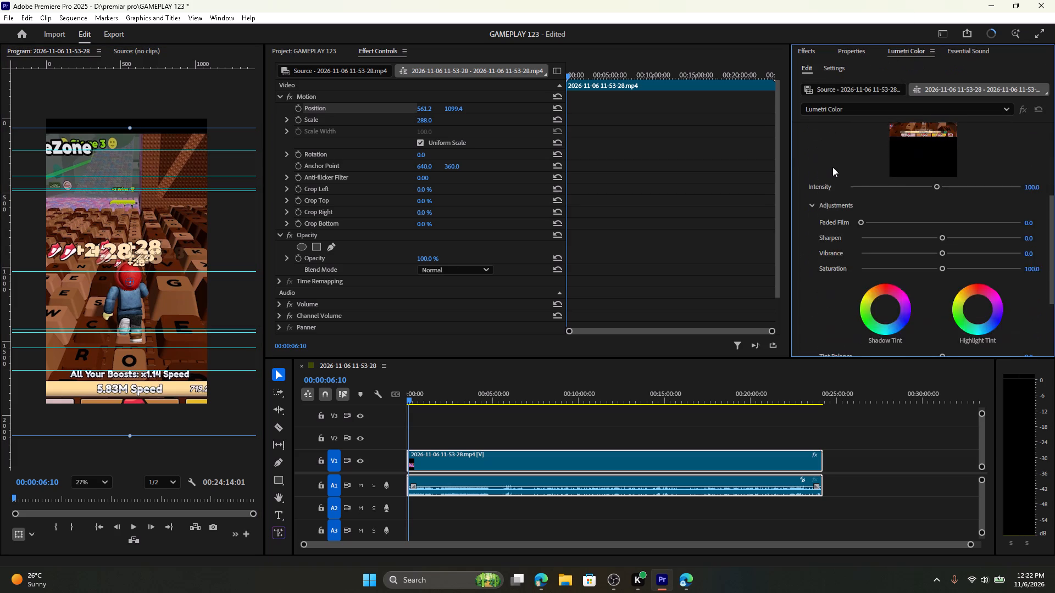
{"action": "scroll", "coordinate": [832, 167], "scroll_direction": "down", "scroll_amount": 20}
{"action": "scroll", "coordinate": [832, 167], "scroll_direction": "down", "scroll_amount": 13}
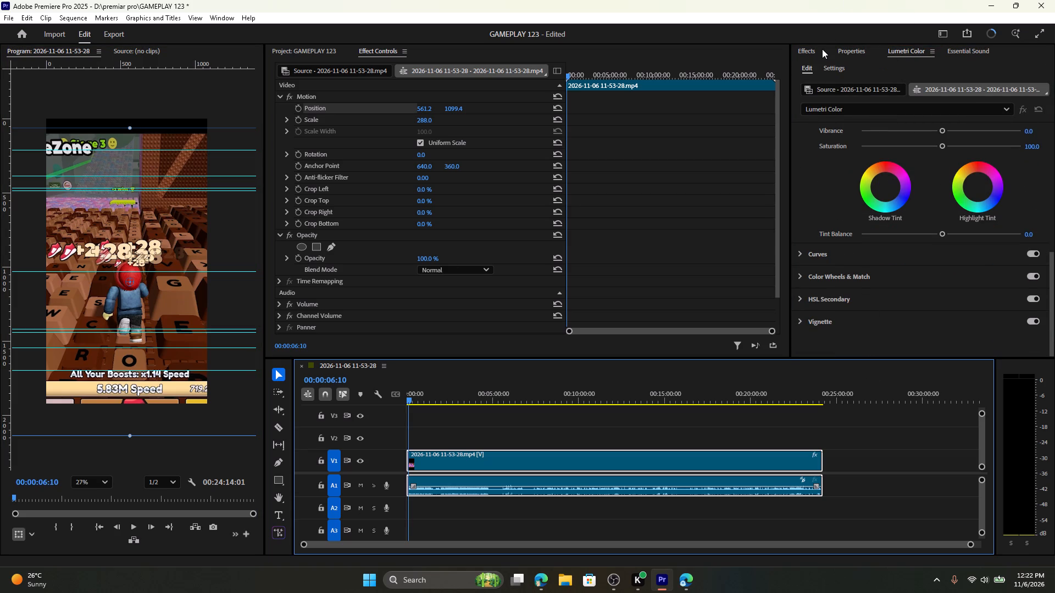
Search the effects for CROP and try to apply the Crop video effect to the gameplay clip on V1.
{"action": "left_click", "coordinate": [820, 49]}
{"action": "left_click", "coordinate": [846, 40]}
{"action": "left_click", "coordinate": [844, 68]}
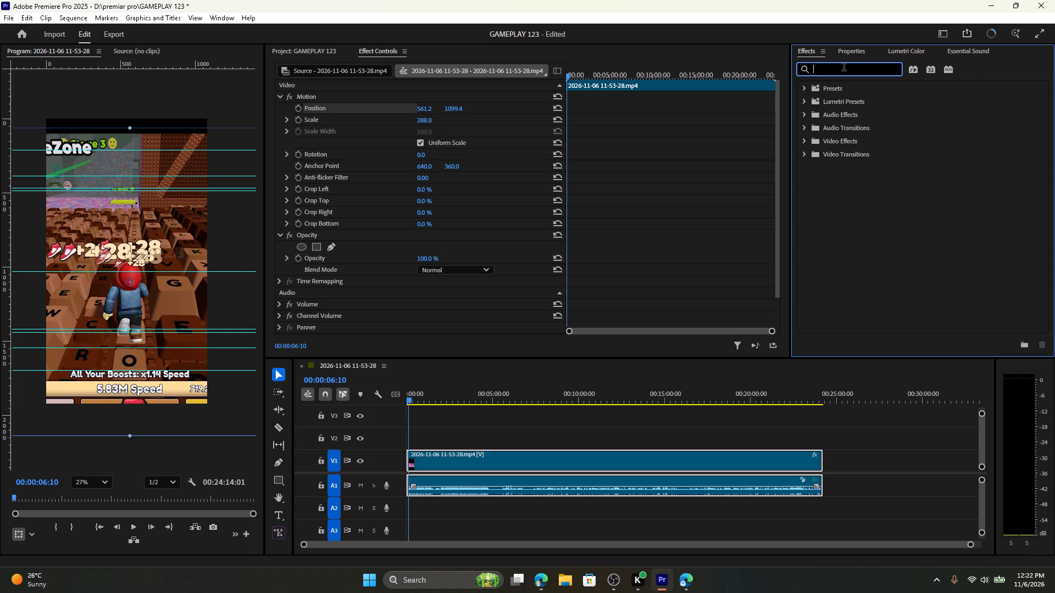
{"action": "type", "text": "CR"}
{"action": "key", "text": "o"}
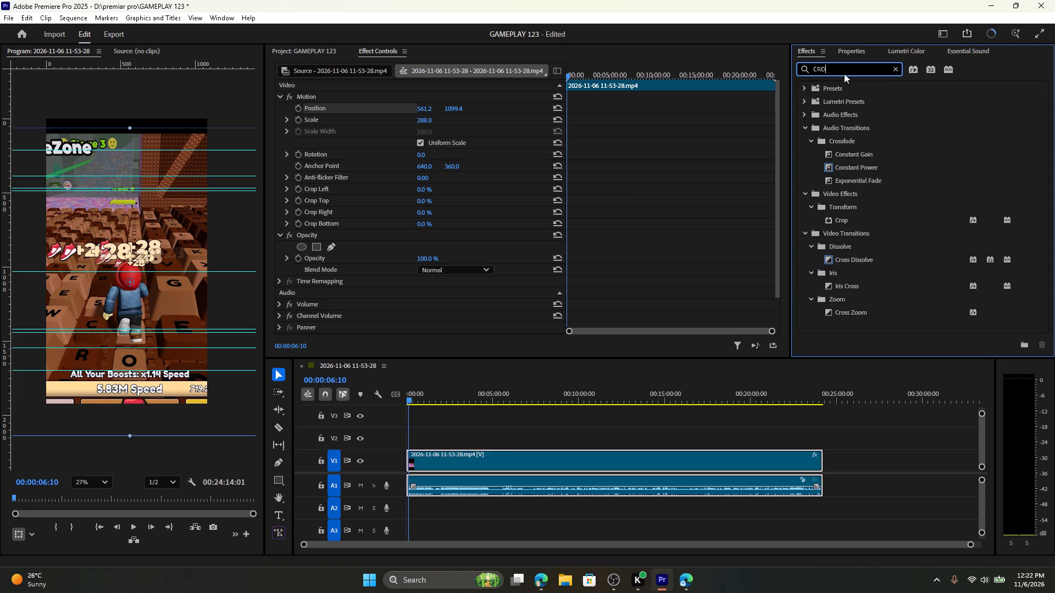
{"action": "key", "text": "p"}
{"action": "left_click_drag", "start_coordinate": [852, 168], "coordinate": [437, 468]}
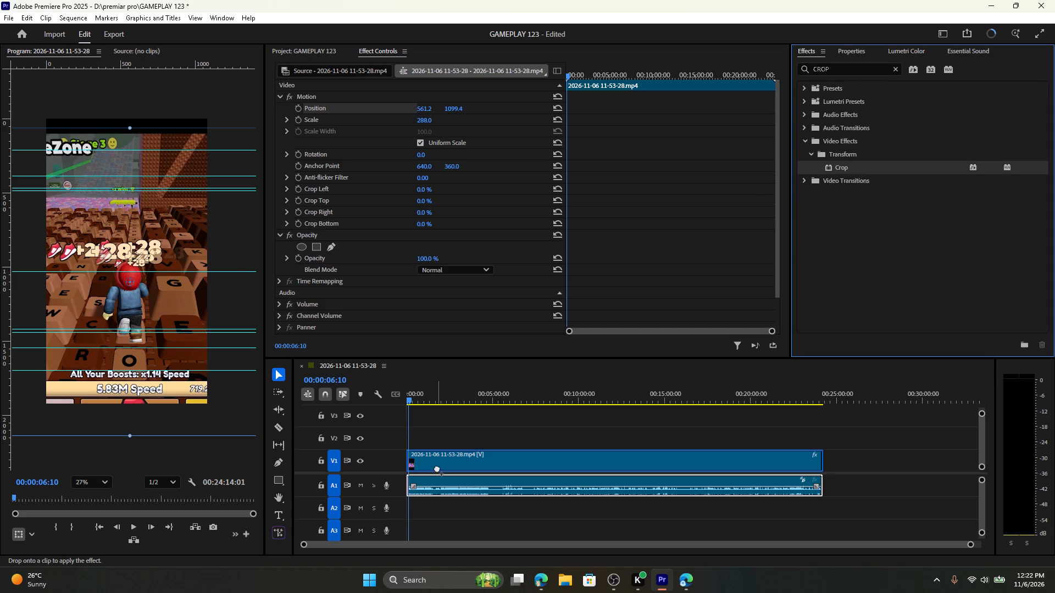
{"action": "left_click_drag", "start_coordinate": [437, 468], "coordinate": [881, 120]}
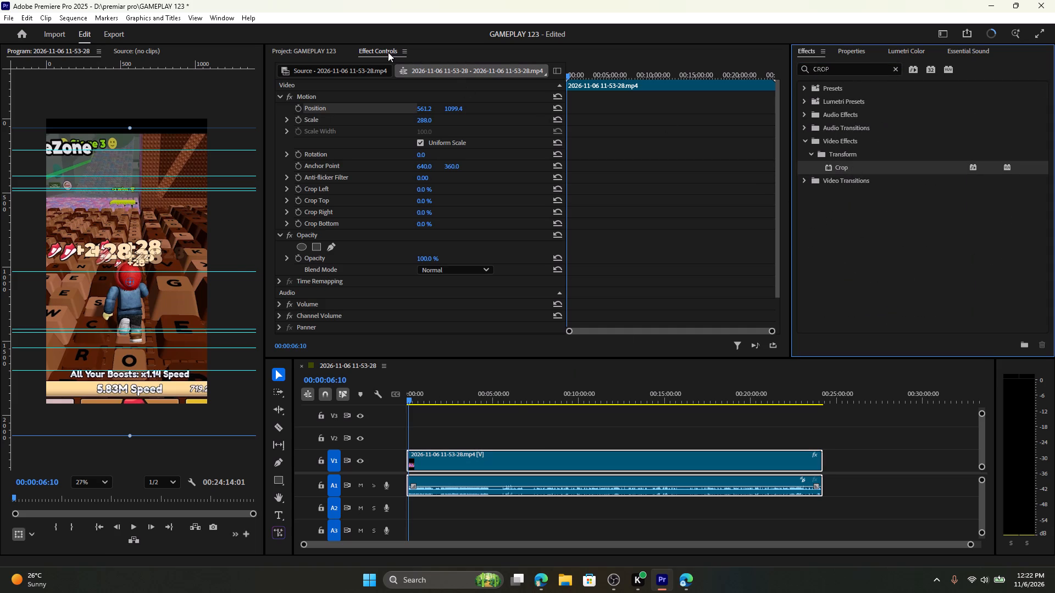
Try to draw a rectangle in the preview, moving the gameplay clip to about 1000 horizontally and 855 vertically.
{"action": "left_click", "coordinate": [275, 483]}
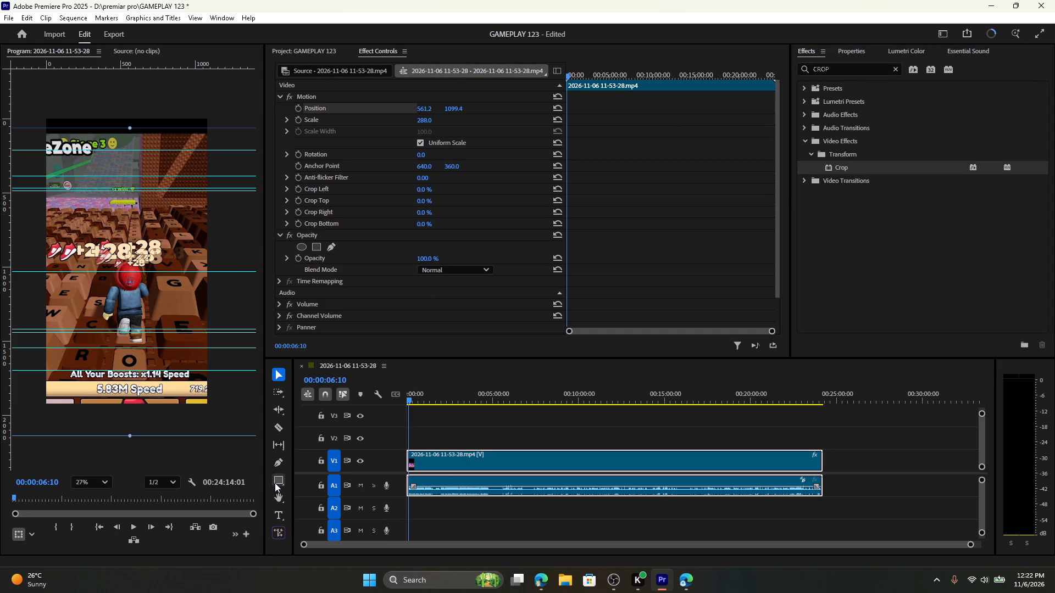
{"action": "left_click_drag", "start_coordinate": [46, 356], "coordinate": [52, 365]}
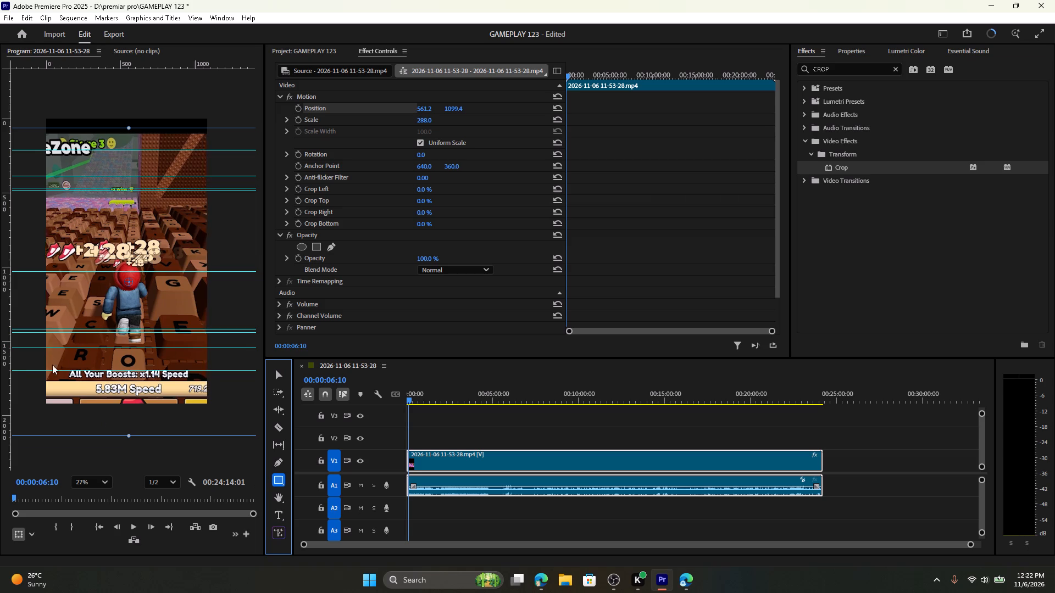
{"action": "left_click_drag", "start_coordinate": [52, 365], "coordinate": [71, 292]}
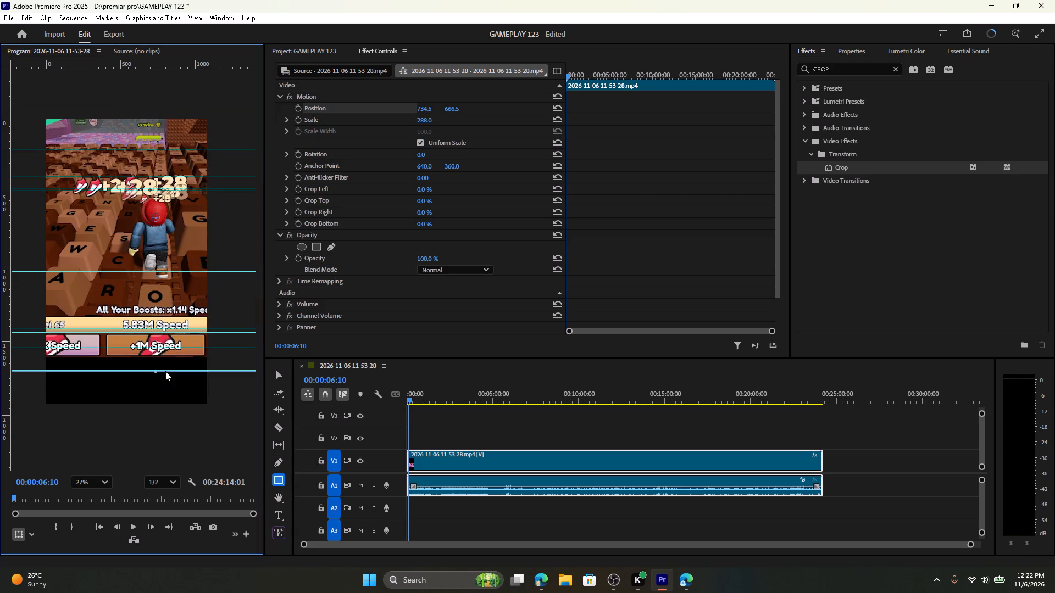
{"action": "left_click", "coordinate": [277, 496]}
{"action": "left_click", "coordinate": [277, 477]}
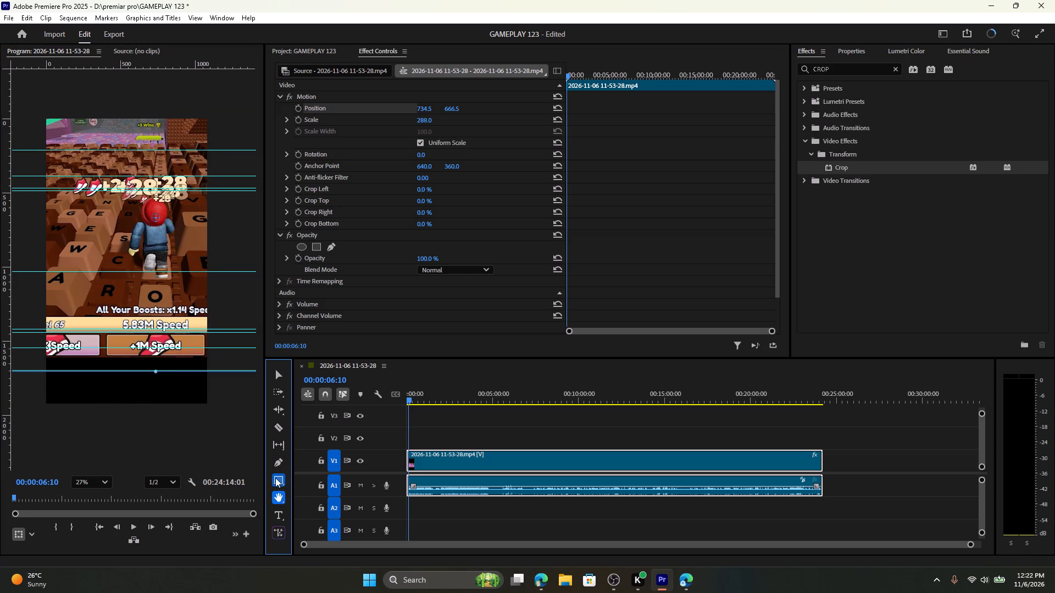
{"action": "left_click_drag", "start_coordinate": [50, 360], "coordinate": [103, 219]}
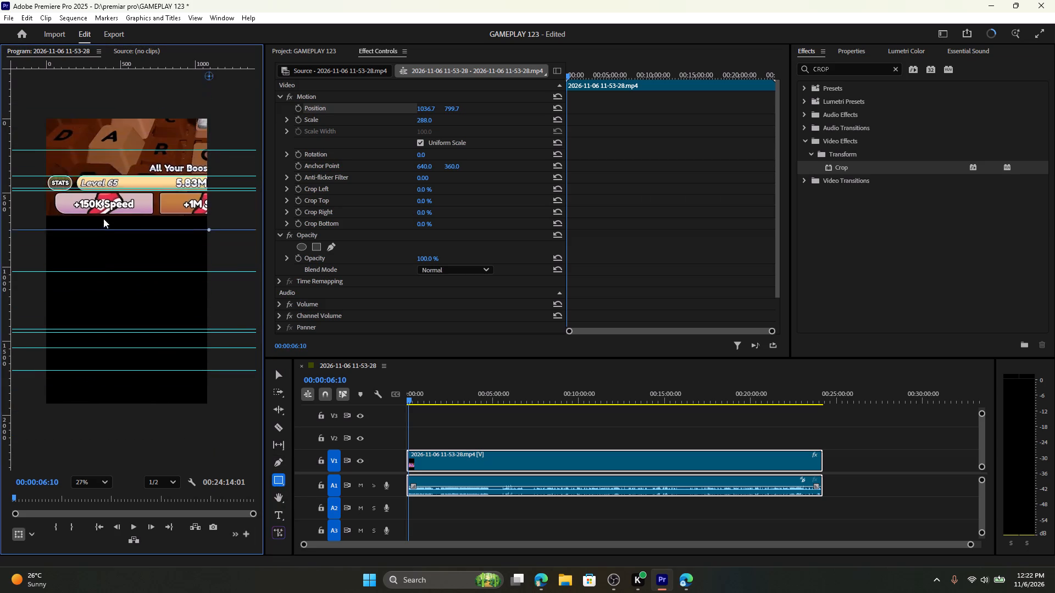
{"action": "left_click_drag", "start_coordinate": [103, 219], "coordinate": [97, 267]}
{"action": "left_click_drag", "start_coordinate": [62, 172], "coordinate": [54, 294]}
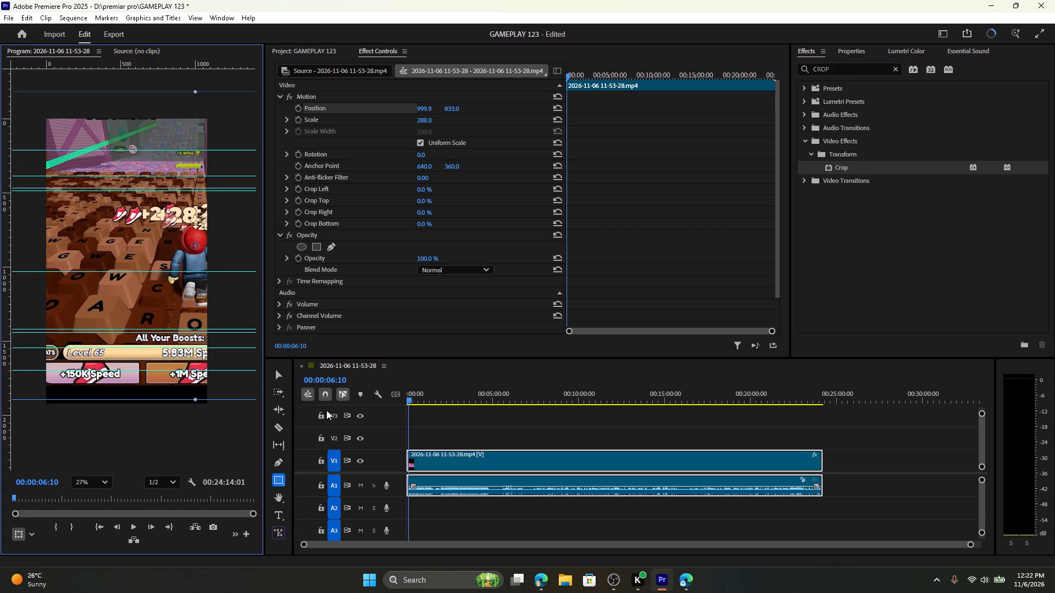
Lock the A1 and V1 tracks and draw a rectangle covering the lower half of the vertical frame.
{"action": "left_click", "coordinate": [321, 483]}
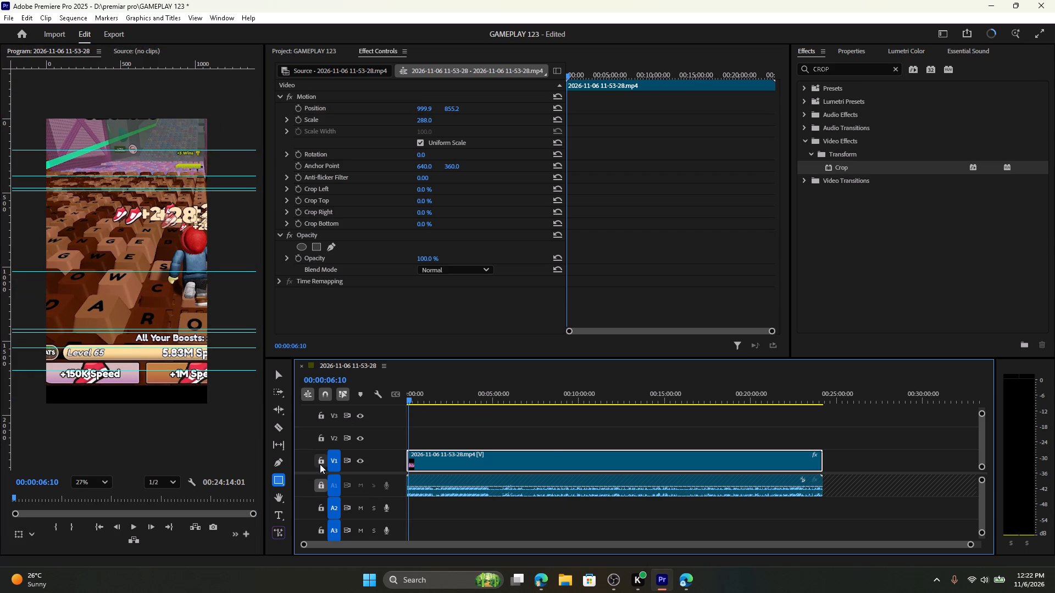
{"action": "left_click", "coordinate": [320, 464]}
{"action": "left_click", "coordinate": [223, 424]}
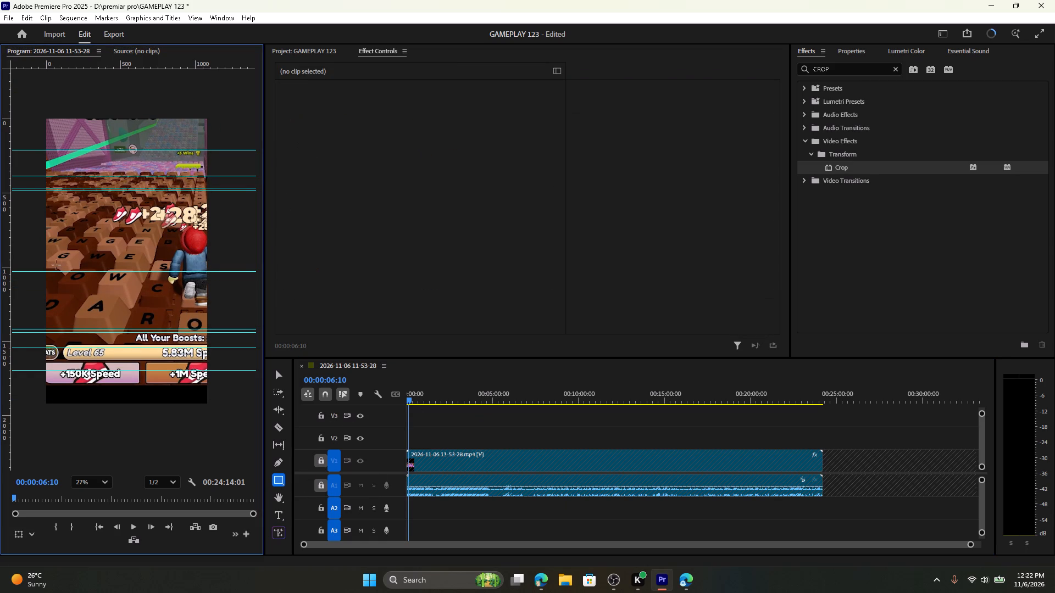
{"action": "left_click_drag", "start_coordinate": [37, 258], "coordinate": [321, 428]}
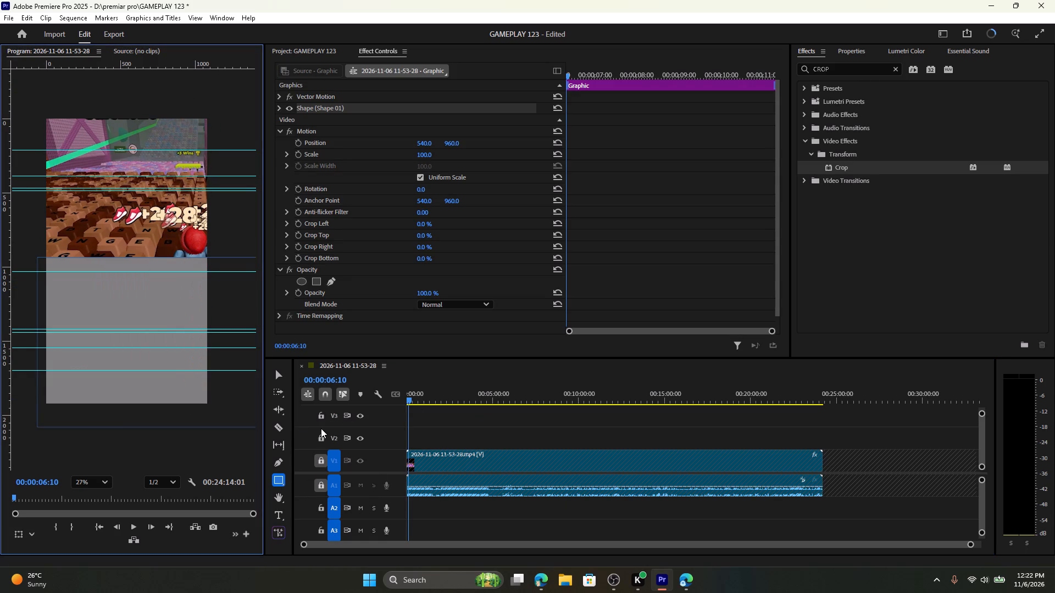
{"action": "left_click_drag", "start_coordinate": [321, 428], "coordinate": [362, 437]}
Change the fill colour of the rectangle shape to black, 000000.
{"action": "left_click", "coordinate": [847, 44]}
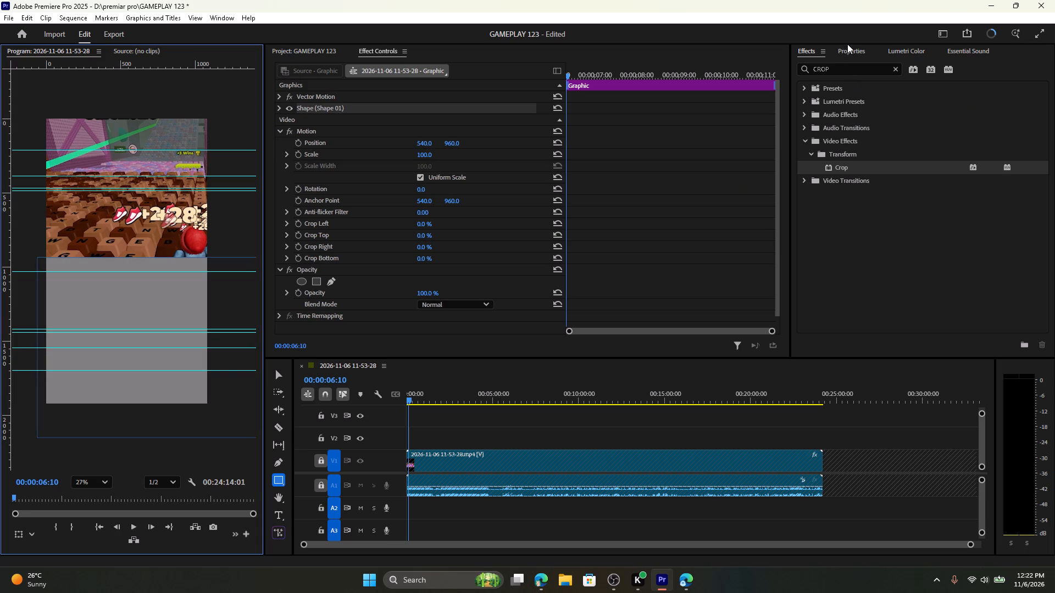
{"action": "left_click", "coordinate": [845, 49]}
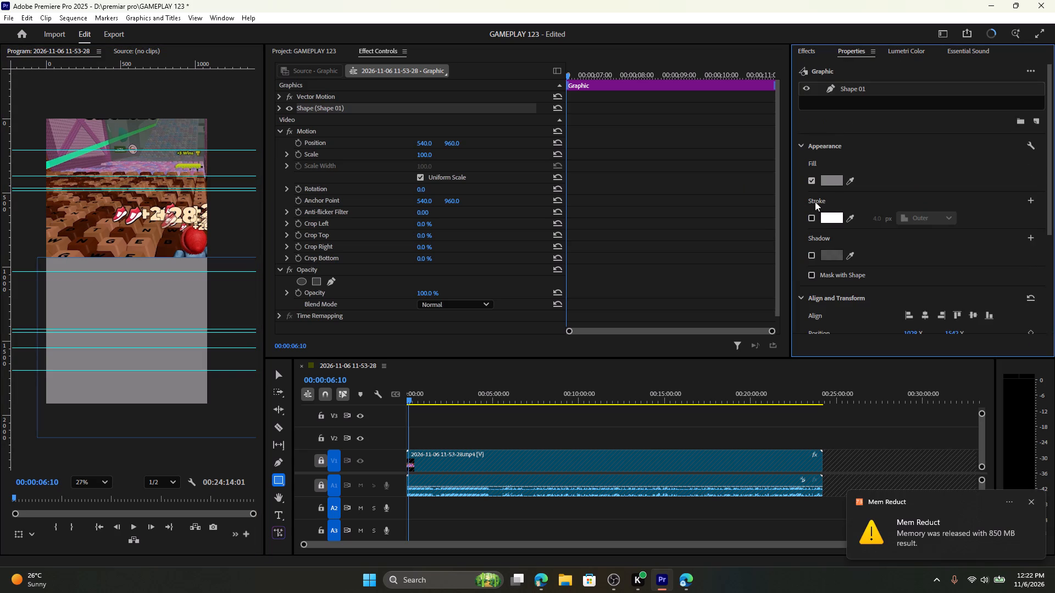
{"action": "left_click", "coordinate": [821, 185]}
{"action": "left_click_drag", "start_coordinate": [492, 242], "coordinate": [262, 174]}
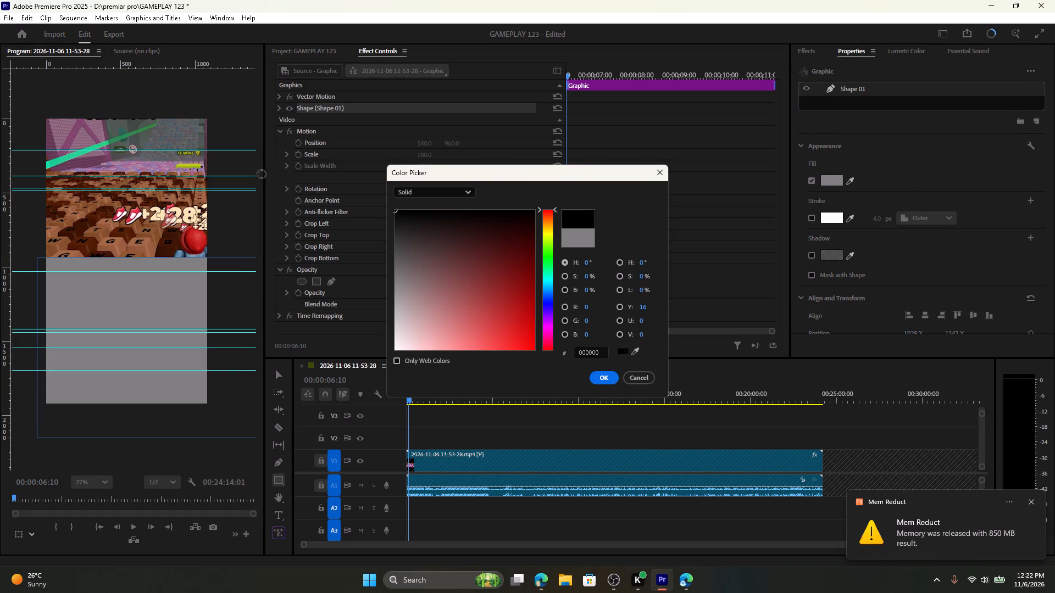
{"action": "left_click_drag", "start_coordinate": [262, 174], "coordinate": [238, 157]}
{"action": "left_click", "coordinate": [603, 378]}
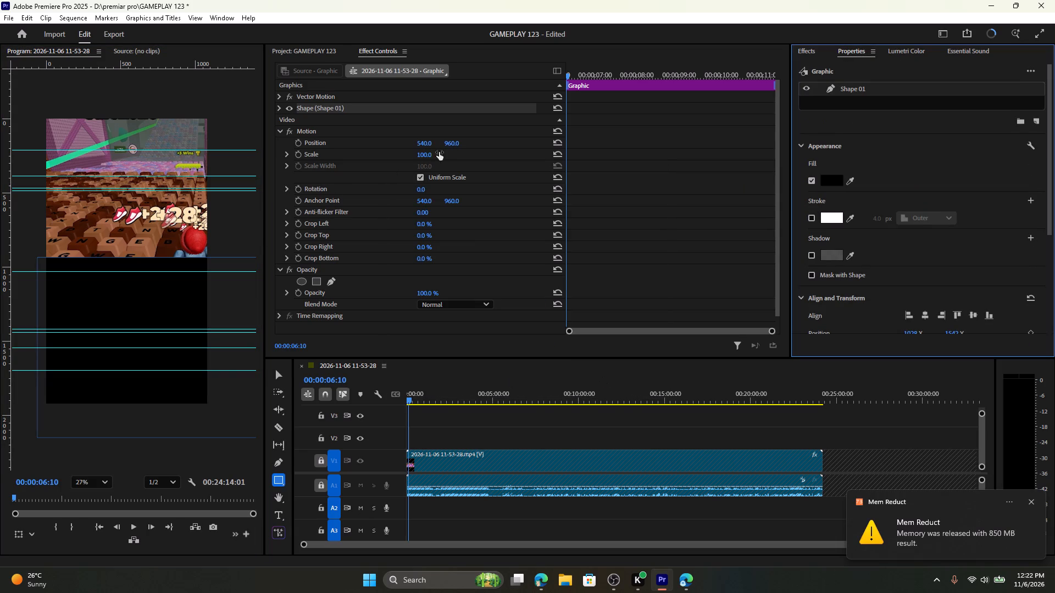
Scale the black rectangle graphic to 224% and place it at position 547, 1579 over the bottom of the frame.
{"action": "left_click_drag", "start_coordinate": [447, 144], "coordinate": [757, 132]}
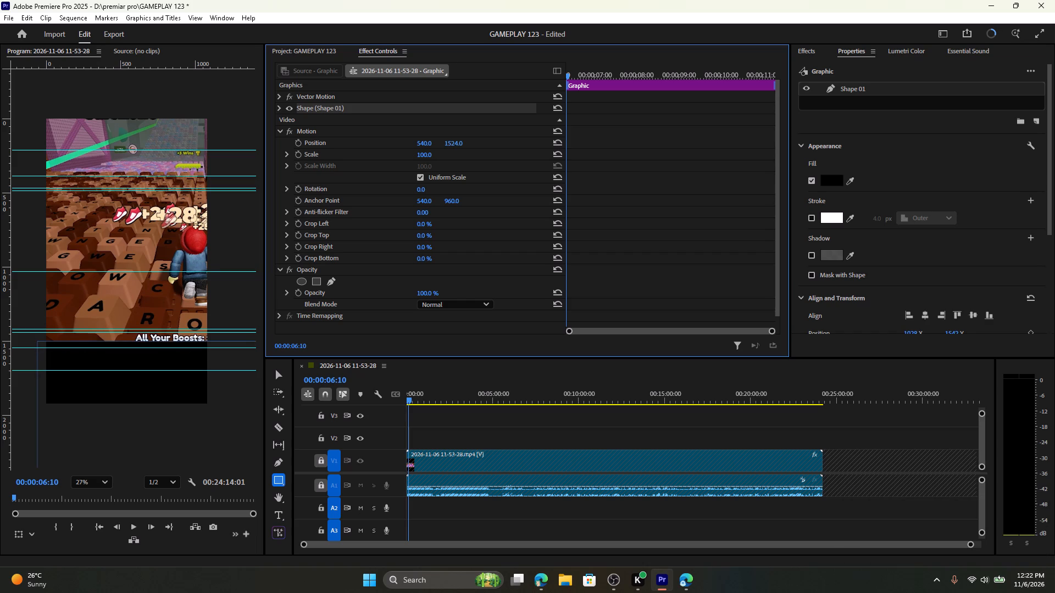
{"action": "left_click_drag", "start_coordinate": [757, 132], "coordinate": [768, 132]}
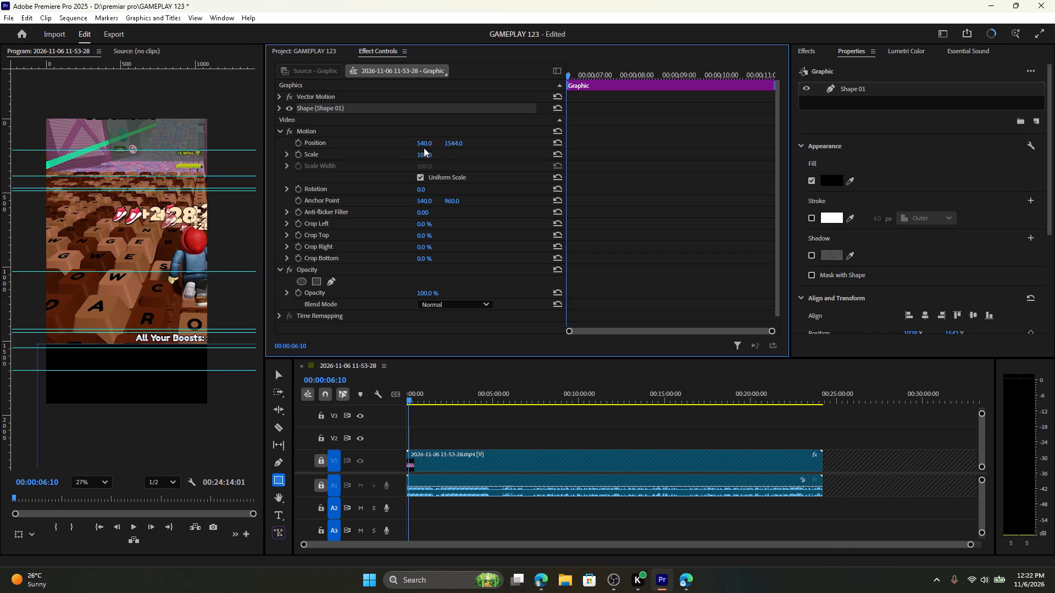
{"action": "left_click", "coordinate": [427, 146]}
{"action": "left_click_drag", "start_coordinate": [416, 154], "coordinate": [449, 152]}
{"action": "left_click_drag", "start_coordinate": [423, 152], "coordinate": [491, 152]}
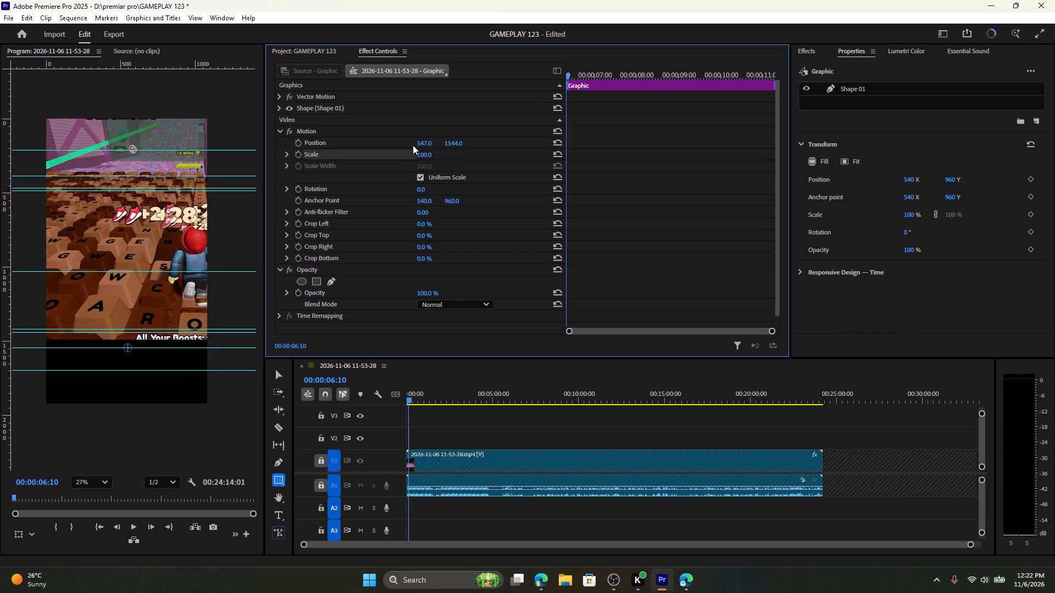
{"action": "left_click_drag", "start_coordinate": [451, 140], "coordinate": [472, 142]}
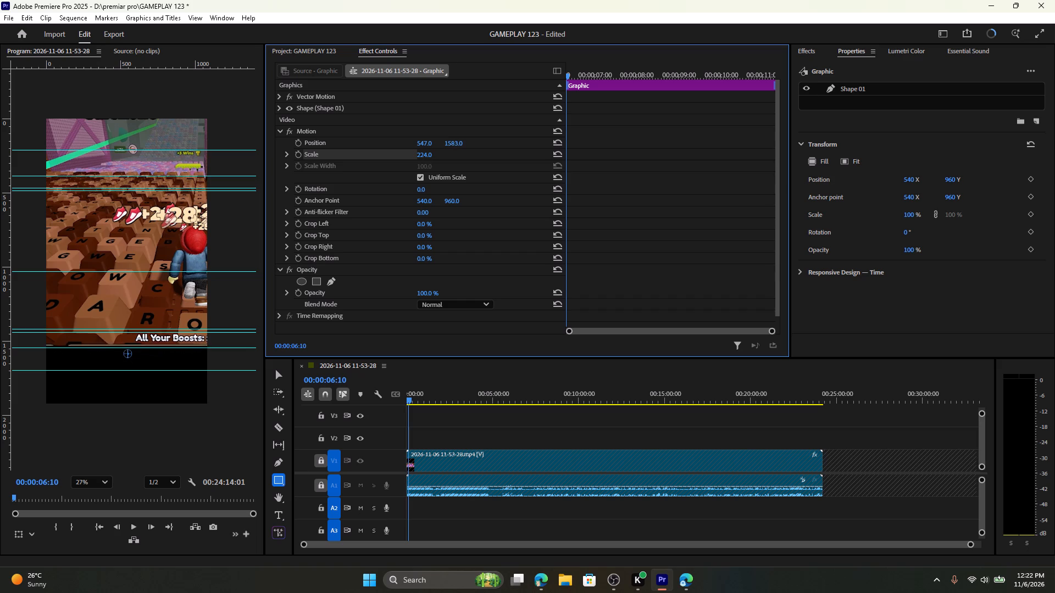
{"action": "left_click_drag", "start_coordinate": [472, 142], "coordinate": [470, 143]}
Unlock the V1 and A1 tracks and set the gameplay clip's horizontal position to 563, centring the character.
{"action": "left_click", "coordinate": [509, 471]}
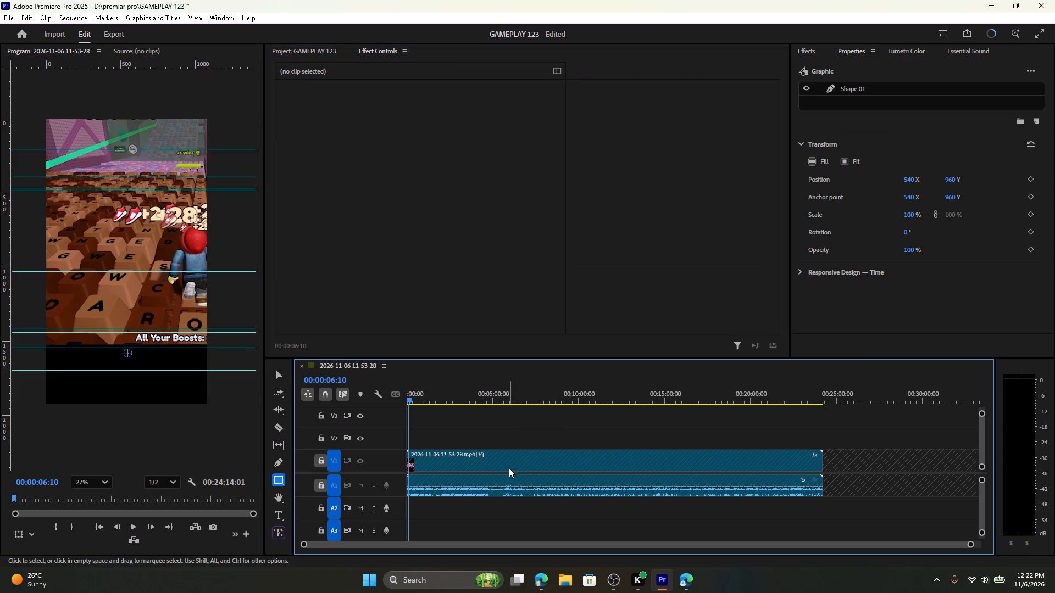
{"action": "left_click_drag", "start_coordinate": [630, 444], "coordinate": [628, 450]}
{"action": "left_click", "coordinate": [622, 465]}
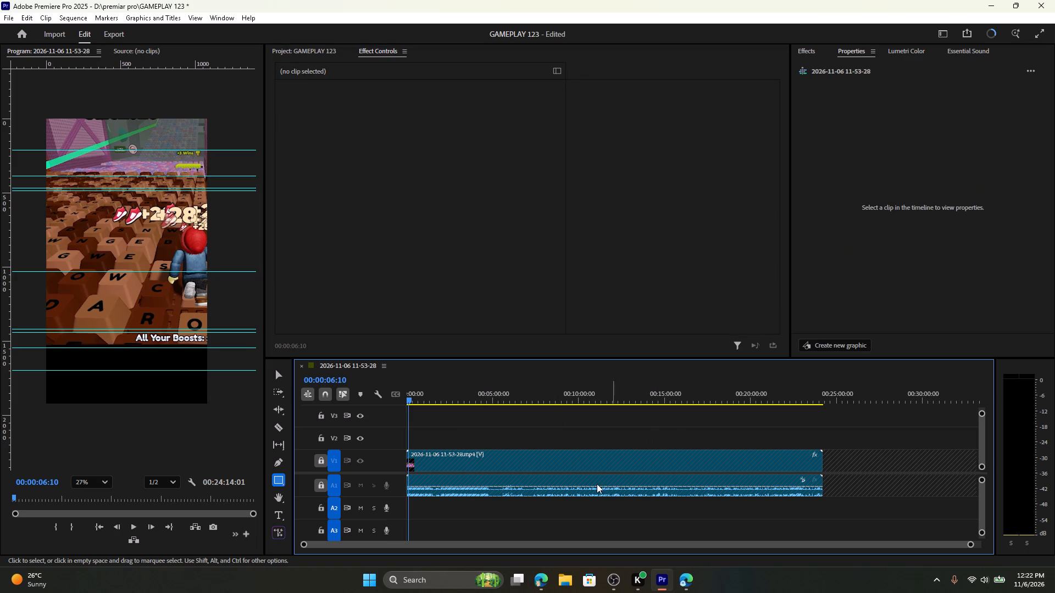
{"action": "left_click", "coordinate": [570, 485]}
{"action": "left_click", "coordinate": [321, 458]}
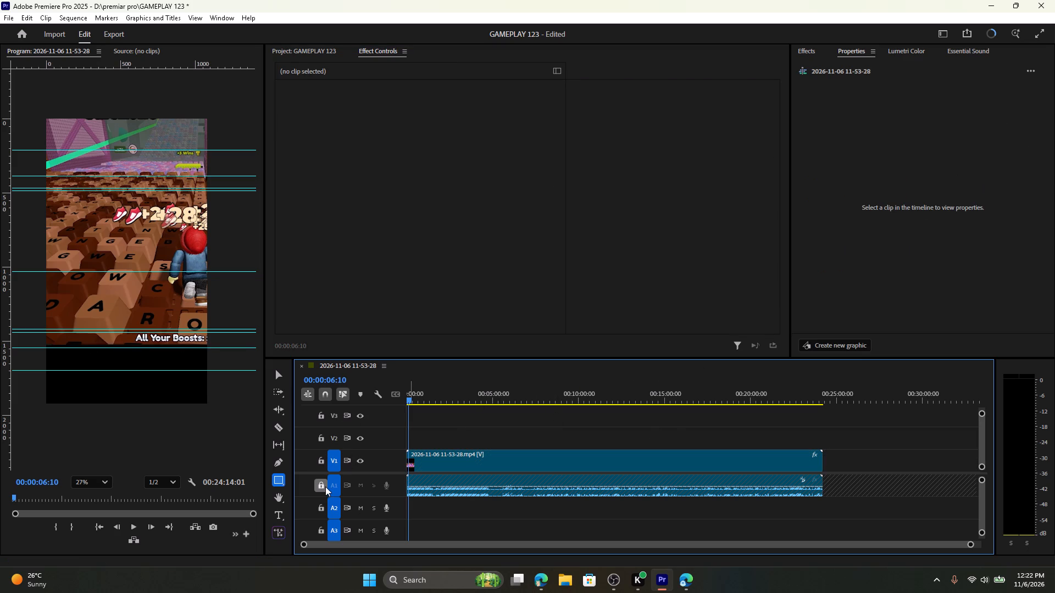
{"action": "left_click", "coordinate": [325, 486]}
{"action": "left_click", "coordinate": [525, 452]}
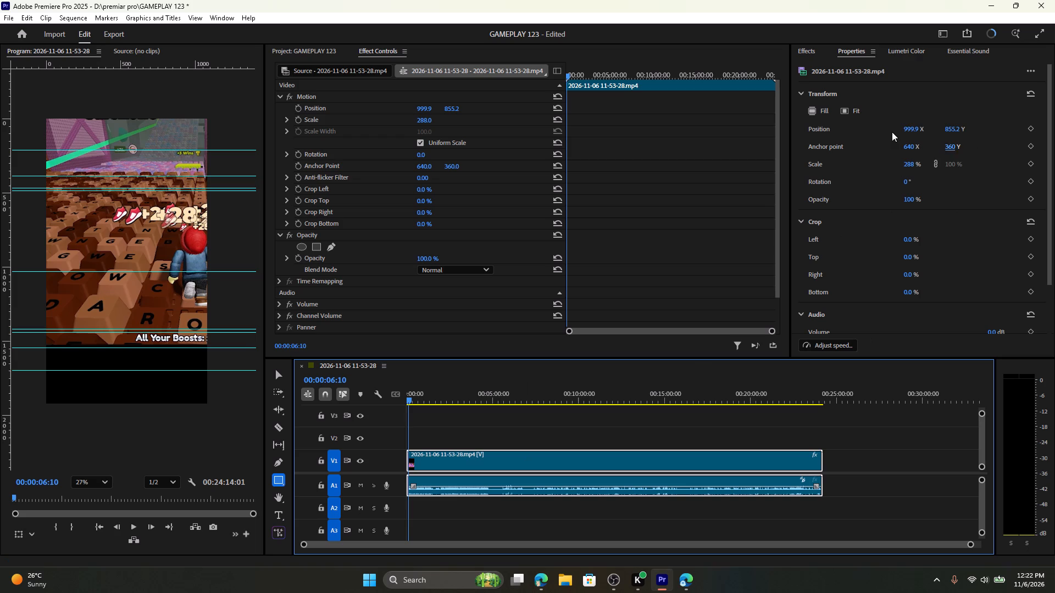
{"action": "left_click_drag", "start_coordinate": [909, 129], "coordinate": [656, 144]}
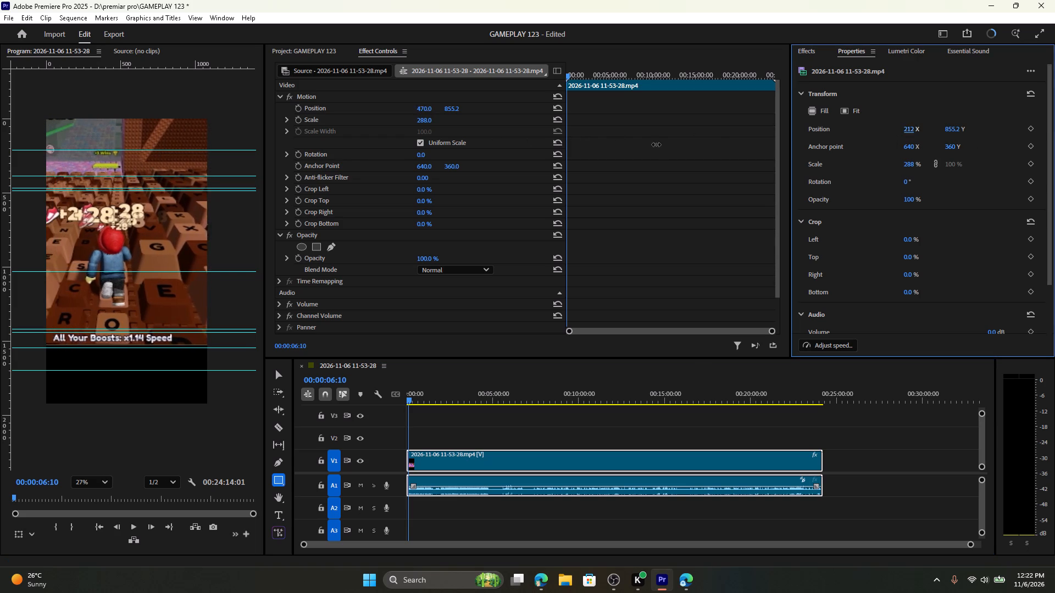
{"action": "left_click_drag", "start_coordinate": [656, 144], "coordinate": [687, 149]}
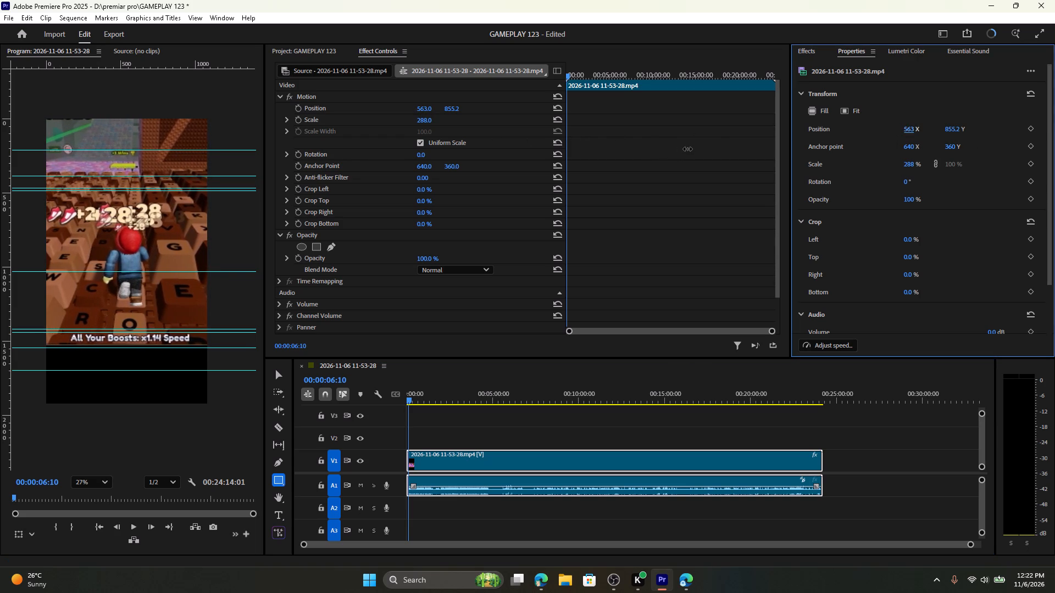
{"action": "left_click_drag", "start_coordinate": [687, 149], "coordinate": [687, 148]}
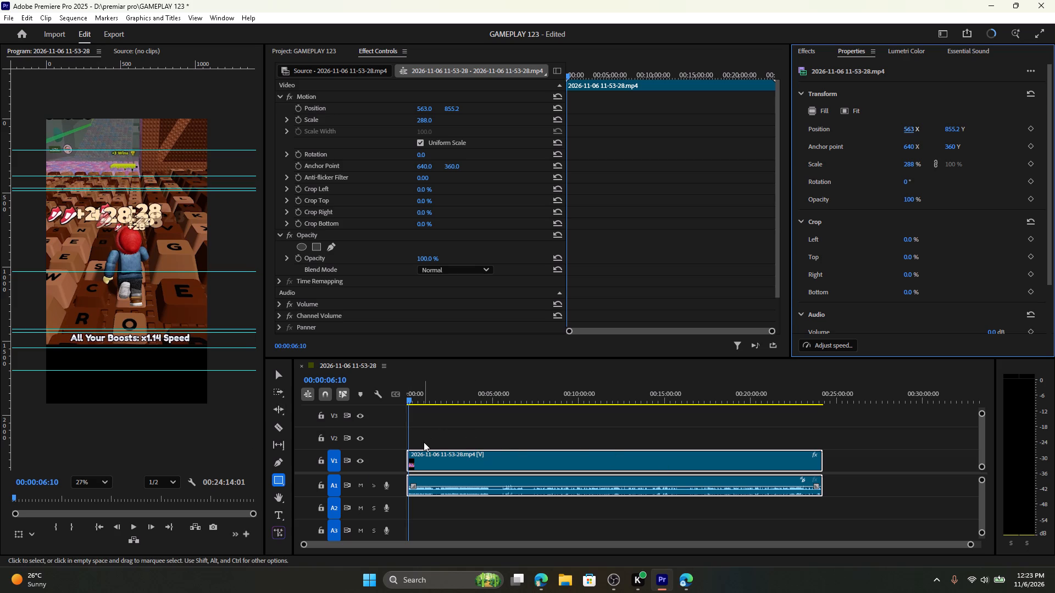
Extend the black graphic on V2 back to the sequence start and out to about 5 minutes 50 seconds.
{"action": "scroll", "coordinate": [422, 445], "scroll_direction": "up", "scroll_amount": 12}
{"action": "scroll", "coordinate": [425, 439], "scroll_direction": "up", "scroll_amount": 20, "text": "alt"}
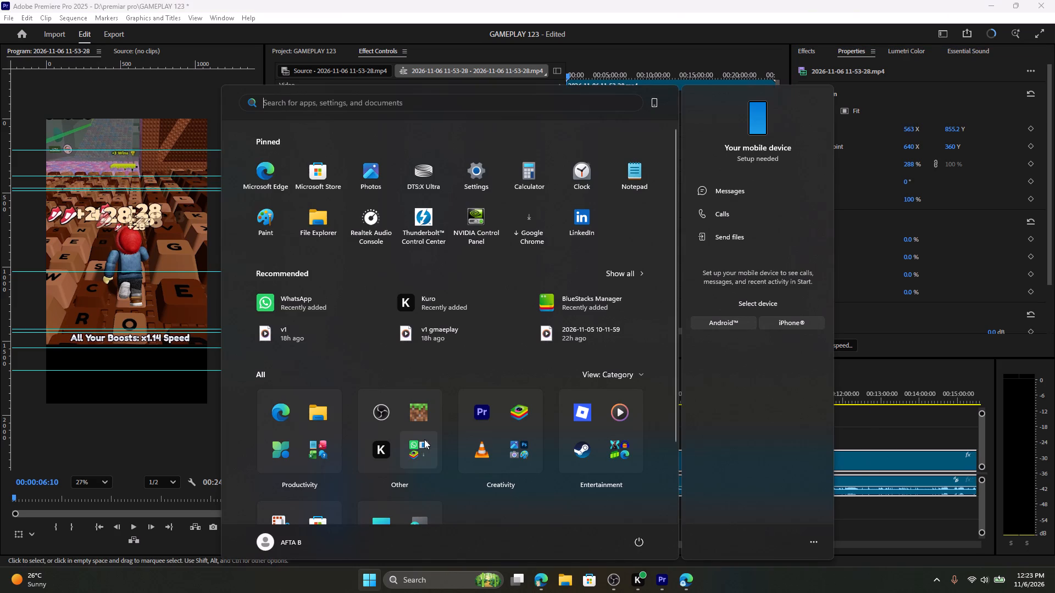
{"action": "left_click", "coordinate": [904, 445]}
{"action": "scroll", "coordinate": [780, 441], "scroll_direction": "up", "scroll_amount": 19, "text": "alt"}
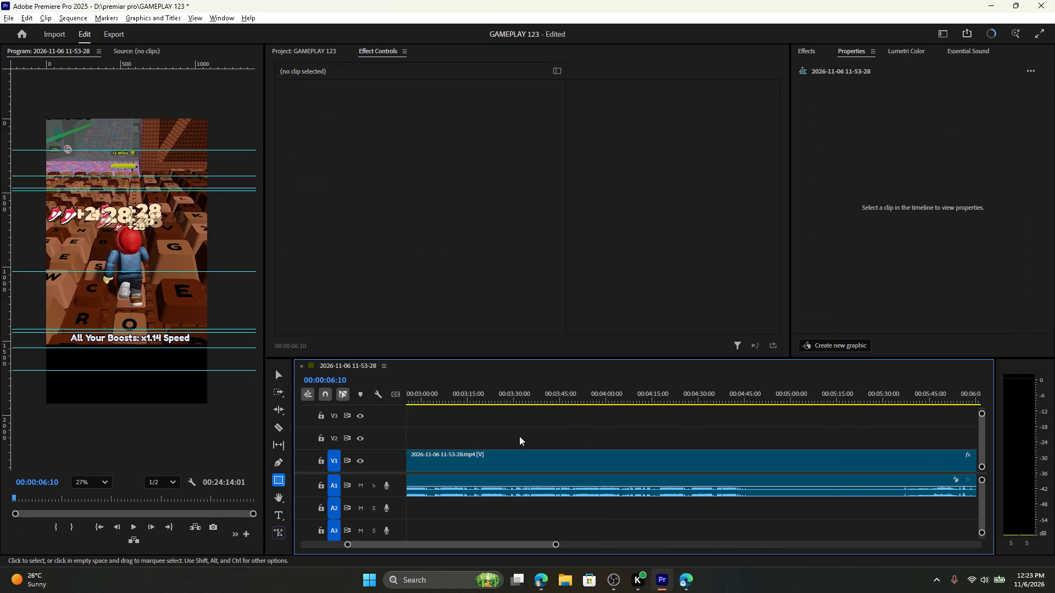
{"action": "key", "text": "Home"}
{"action": "left_click_drag", "start_coordinate": [425, 441], "coordinate": [349, 439]}
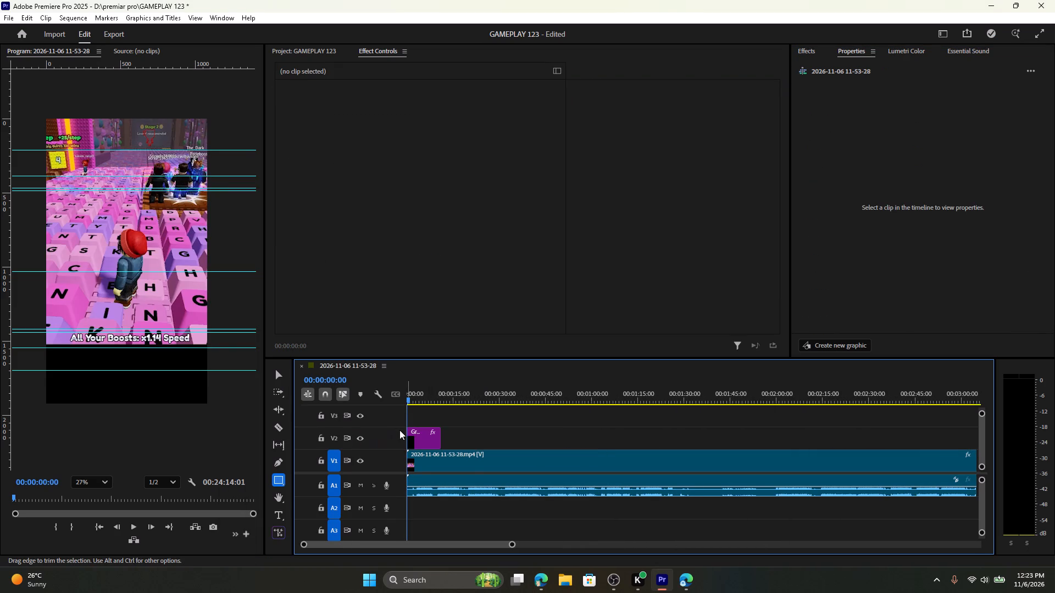
{"action": "scroll", "coordinate": [402, 429], "scroll_direction": "down", "scroll_amount": 12, "text": "alt"}
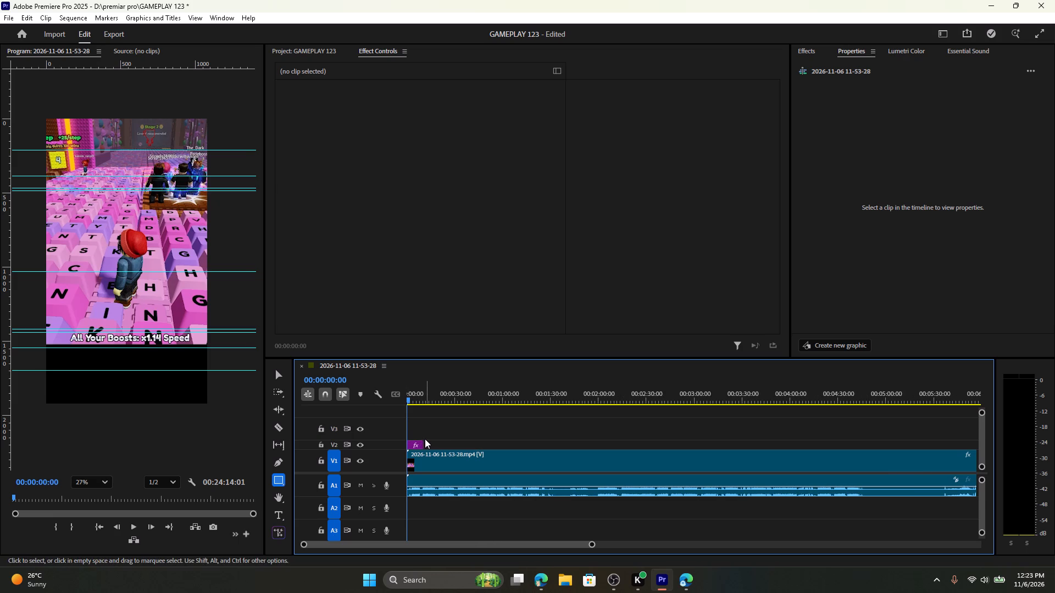
{"action": "left_click_drag", "start_coordinate": [423, 441], "coordinate": [964, 416]}
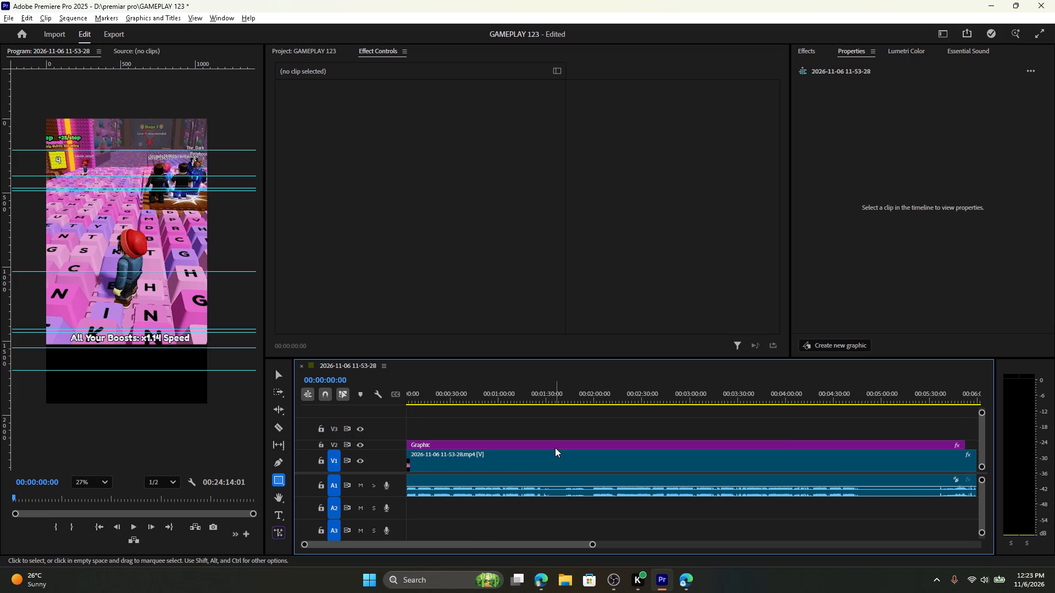
Duplicate the extended black graphic from V2 onto V3 at the same time position.
{"action": "left_click_drag", "start_coordinate": [555, 444], "coordinate": [554, 430], "text": "alt"}
{"action": "left_click", "coordinate": [554, 430]}
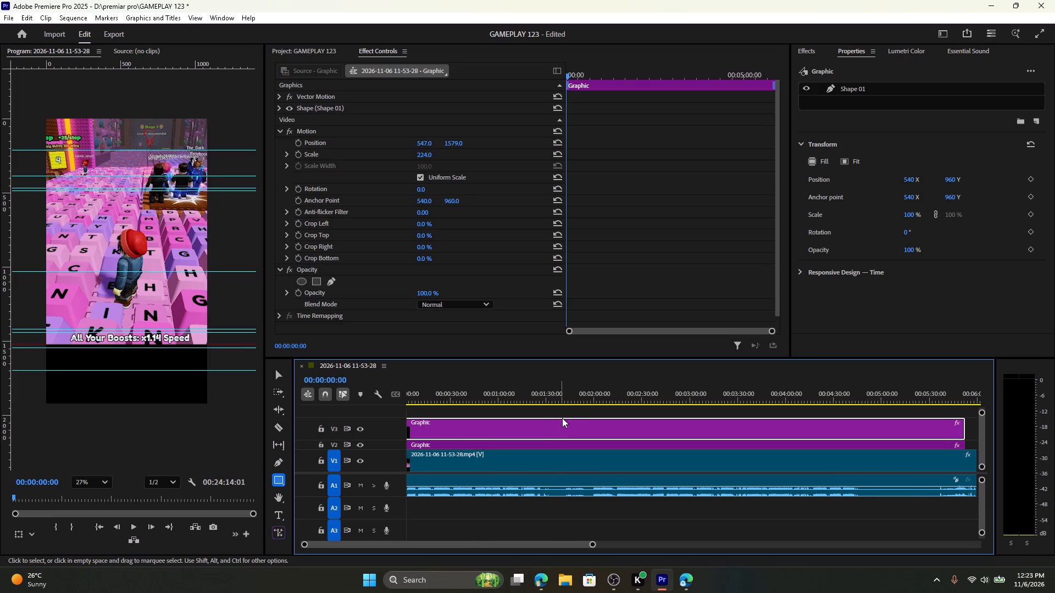
Move the V3 black rectangle up to about 669 horizontally and -1928 vertically, forming a bar across the top of the frame.
{"action": "left_click", "coordinate": [319, 135]}
{"action": "left_click", "coordinate": [316, 144]}
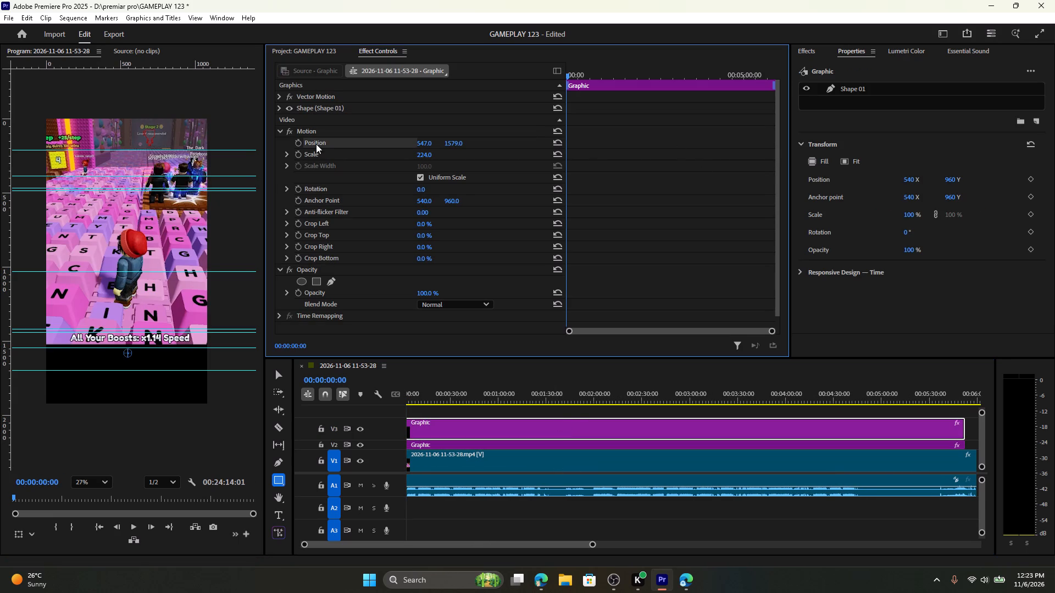
{"action": "left_click_drag", "start_coordinate": [161, 401], "coordinate": [170, 9]}
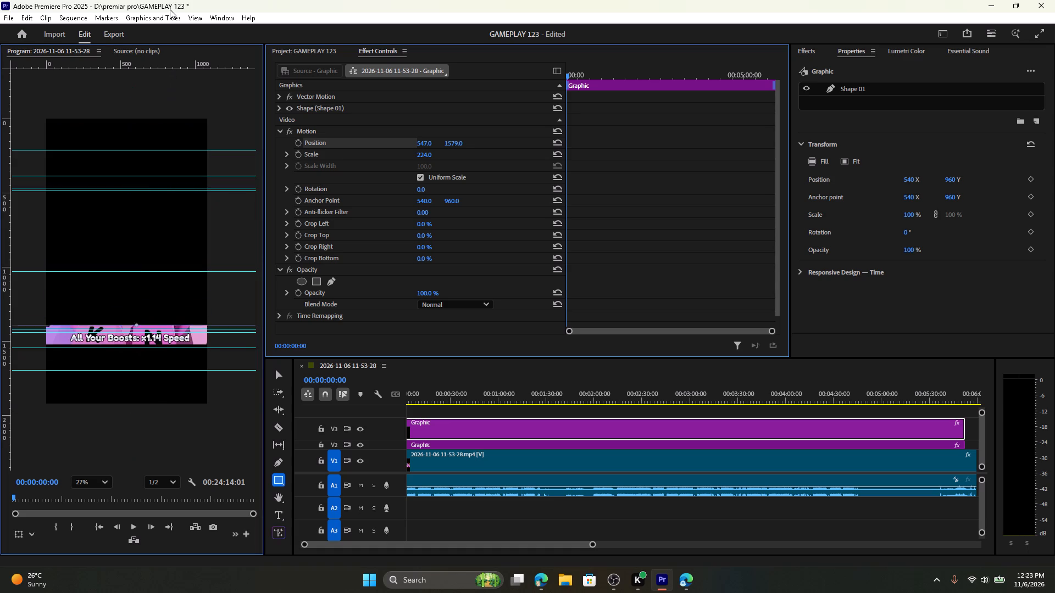
{"action": "left_click_drag", "start_coordinate": [170, 9], "coordinate": [170, 0]}
{"action": "left_click_drag", "start_coordinate": [121, 224], "coordinate": [116, 113]}
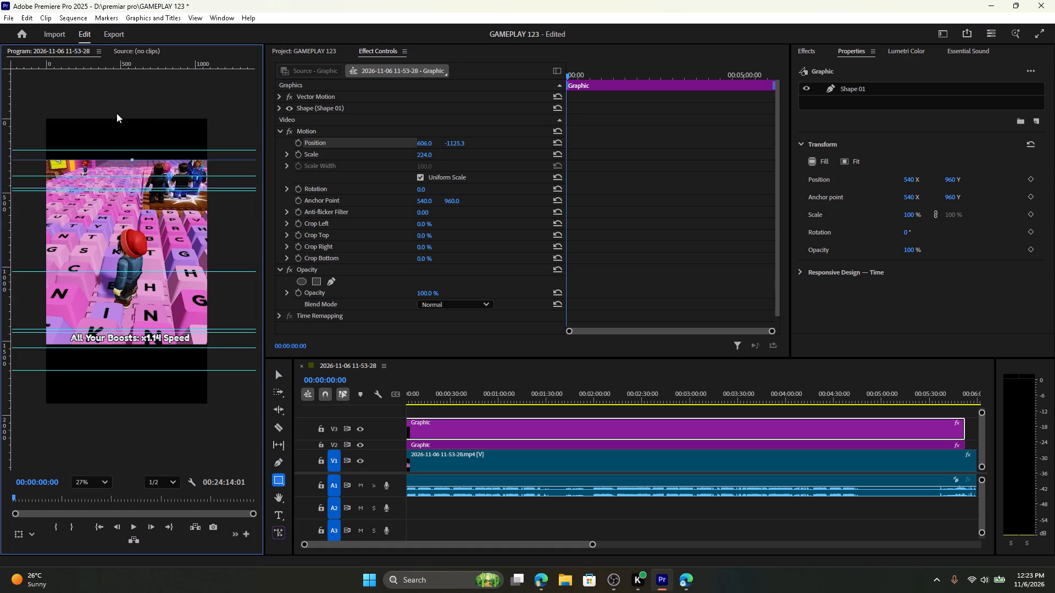
{"action": "left_click_drag", "start_coordinate": [116, 113], "coordinate": [130, 104]}
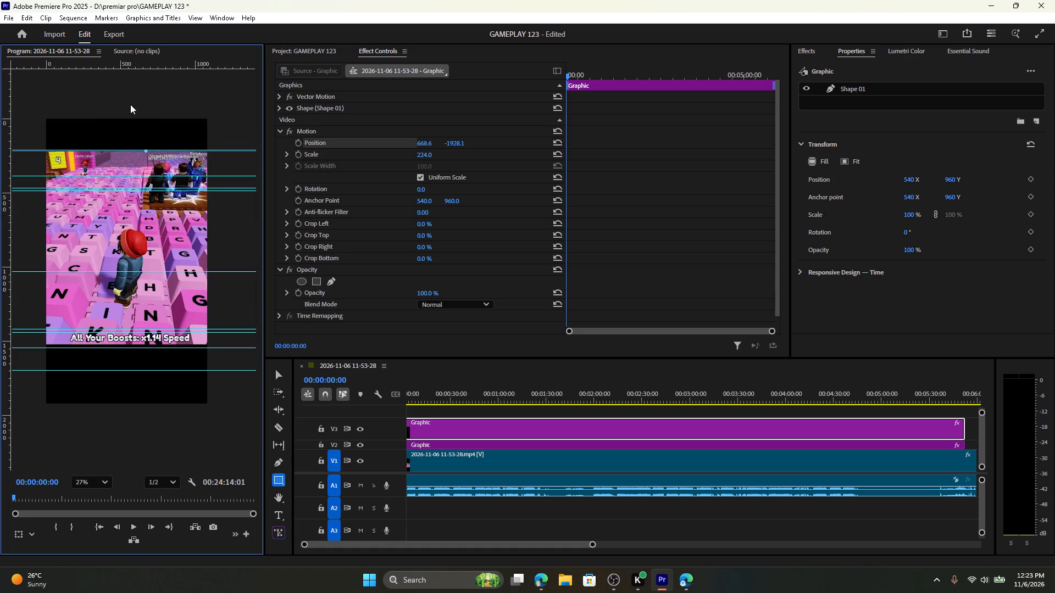
Lower the V3 black rectangle to about 661 horizontally and -1858 vertically, deepening the black bar at the top of the frame.
{"action": "left_click_drag", "start_coordinate": [130, 104], "coordinate": [131, 114]}
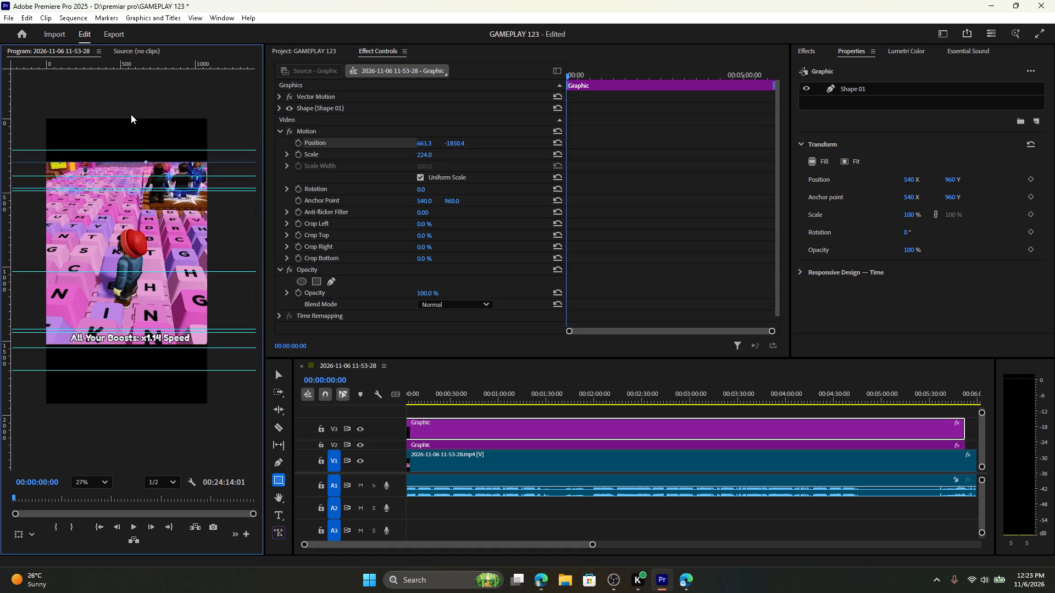
{"action": "left_click_drag", "start_coordinate": [131, 114], "coordinate": [129, 115]}
Preview the reframed gameplay and set the V3 graphic's Transform vertical position to 980.
{"action": "left_click", "coordinate": [531, 462]}
{"action": "key", "text": "space"}
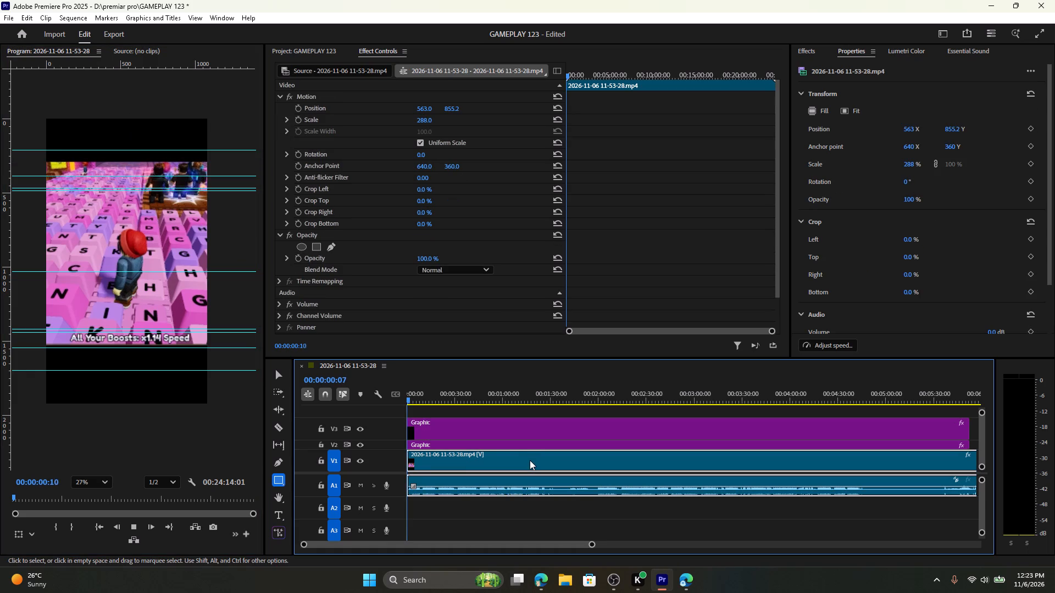
{"action": "left_click", "coordinate": [490, 423]}
{"action": "left_click_drag", "start_coordinate": [951, 177], "coordinate": [963, 177]}
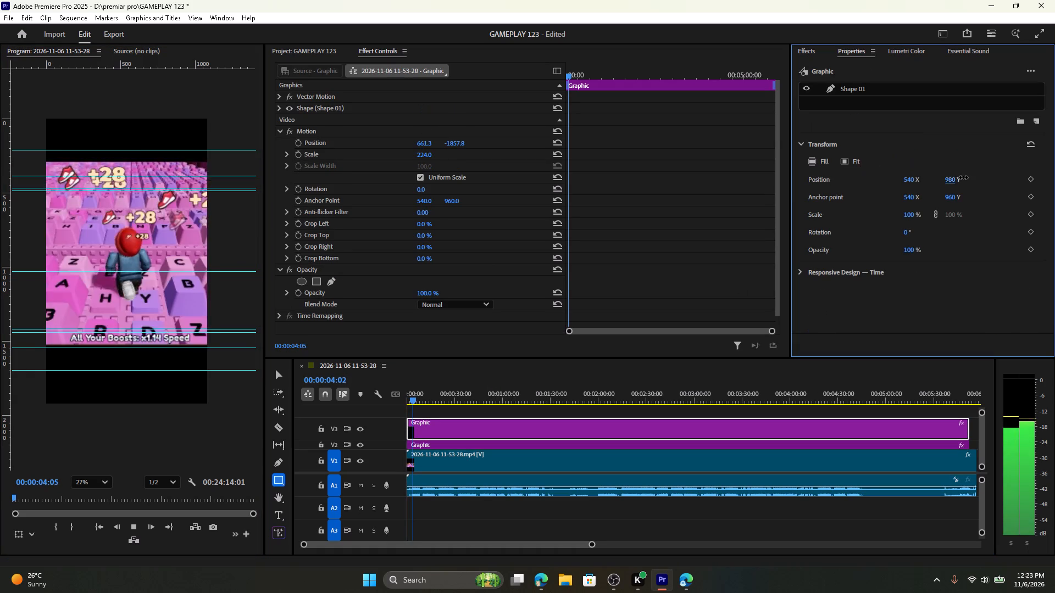
{"action": "left_click_drag", "start_coordinate": [963, 177], "coordinate": [965, 180]}
{"action": "key", "text": "space"}
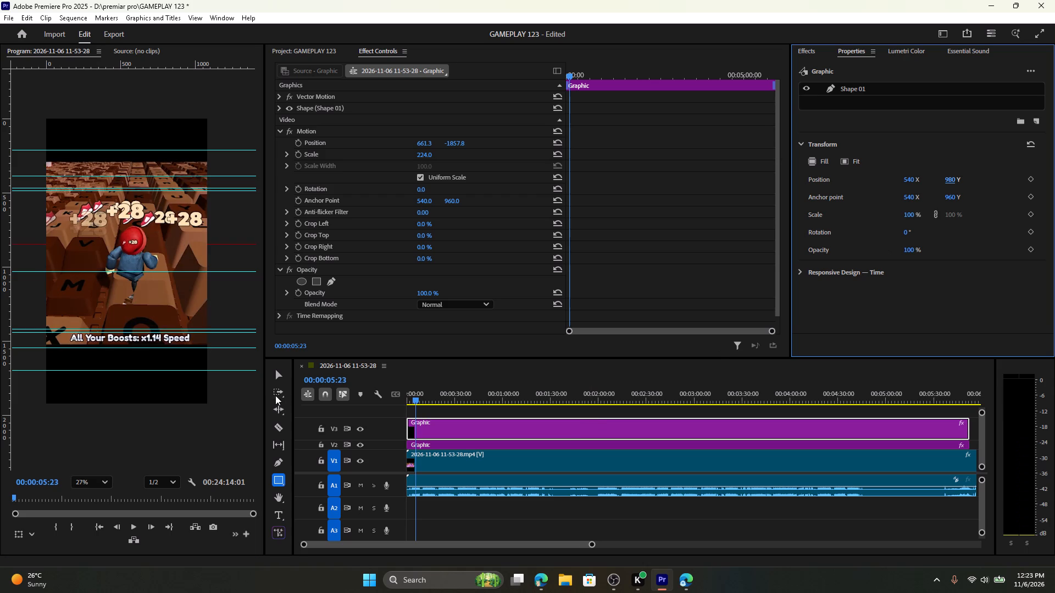
Play through the opening footage and split the gameplay clip on V1 and A1 at 00:00:10:07.
{"action": "key", "text": "space"}
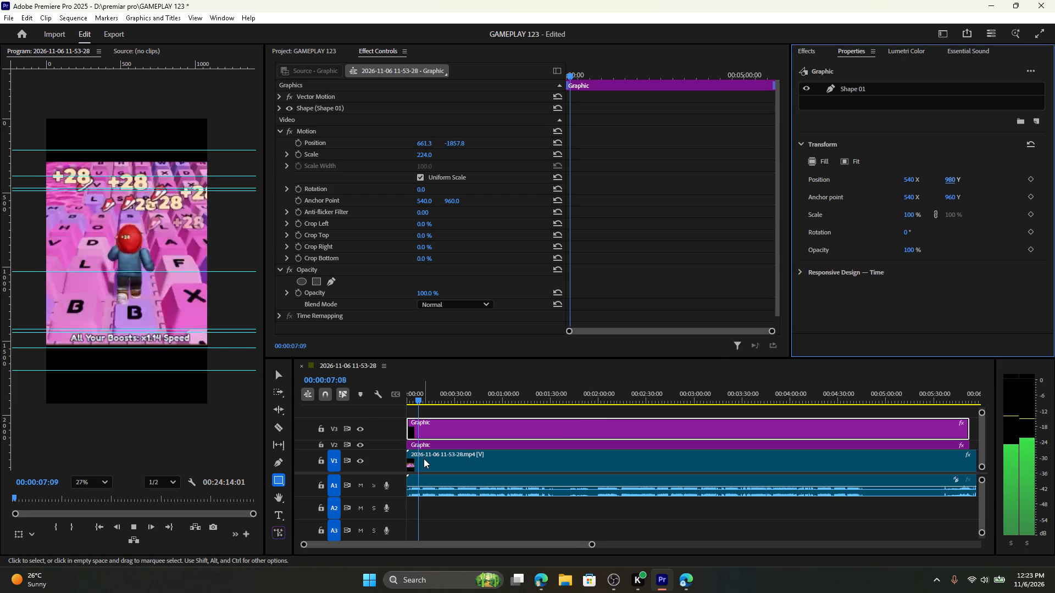
{"action": "scroll", "coordinate": [424, 444], "scroll_direction": "down", "scroll_amount": 2}
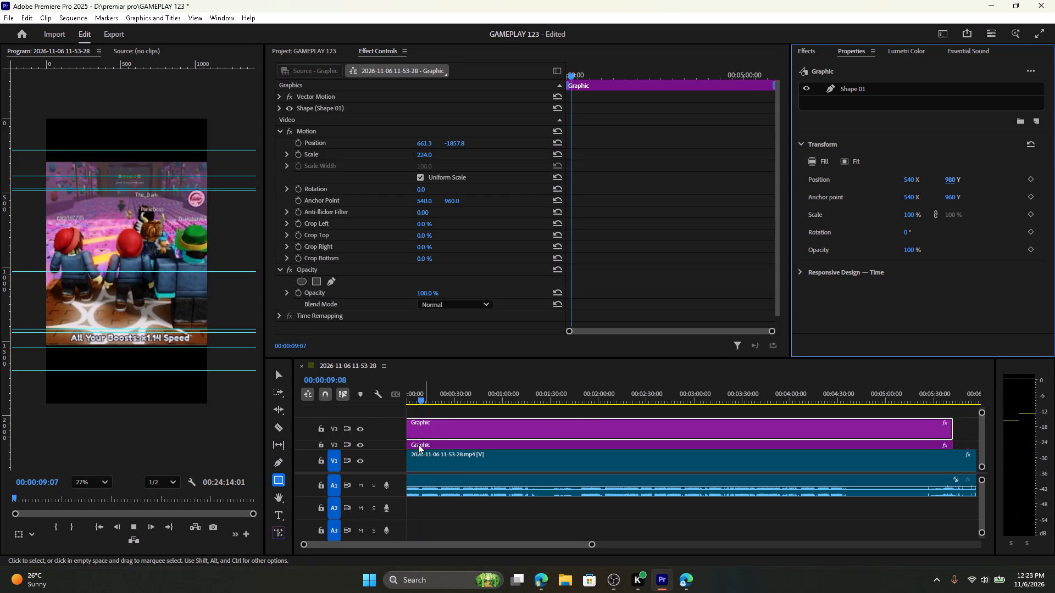
{"action": "scroll", "coordinate": [418, 444], "scroll_direction": "down", "scroll_amount": 1}
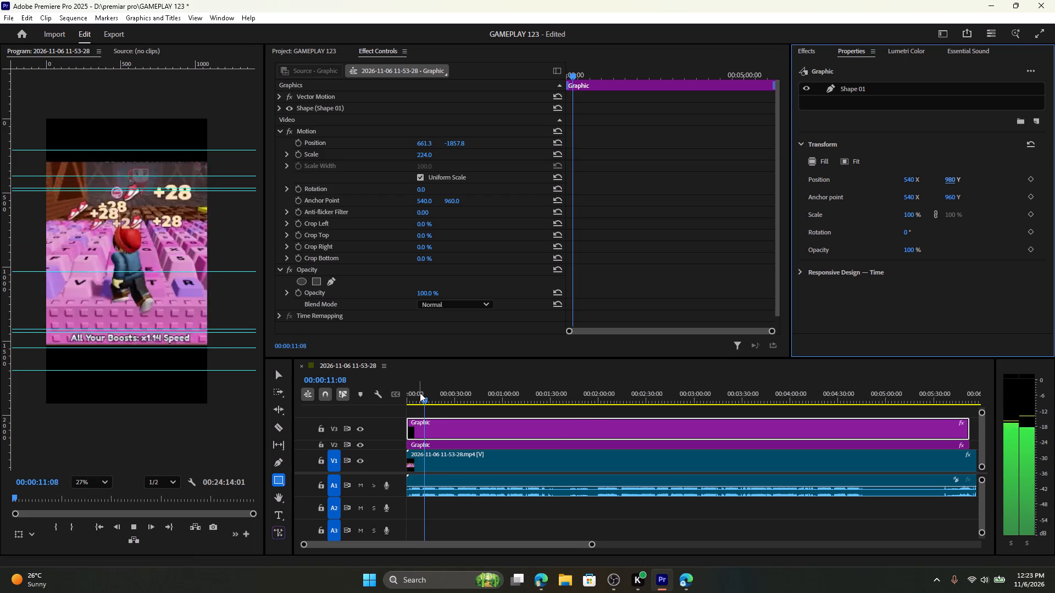
{"action": "key", "text": "space"}
{"action": "left_click", "coordinate": [420, 407]}
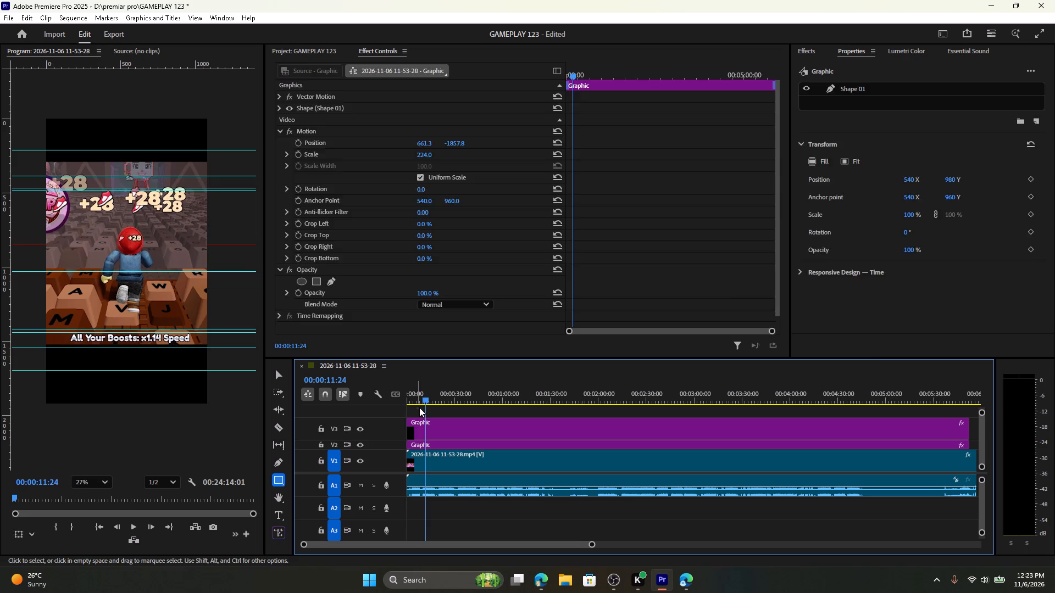
{"action": "left_click", "coordinate": [421, 396]}
{"action": "scroll", "coordinate": [439, 518], "scroll_direction": "up", "scroll_amount": 5, "text": "alt"}
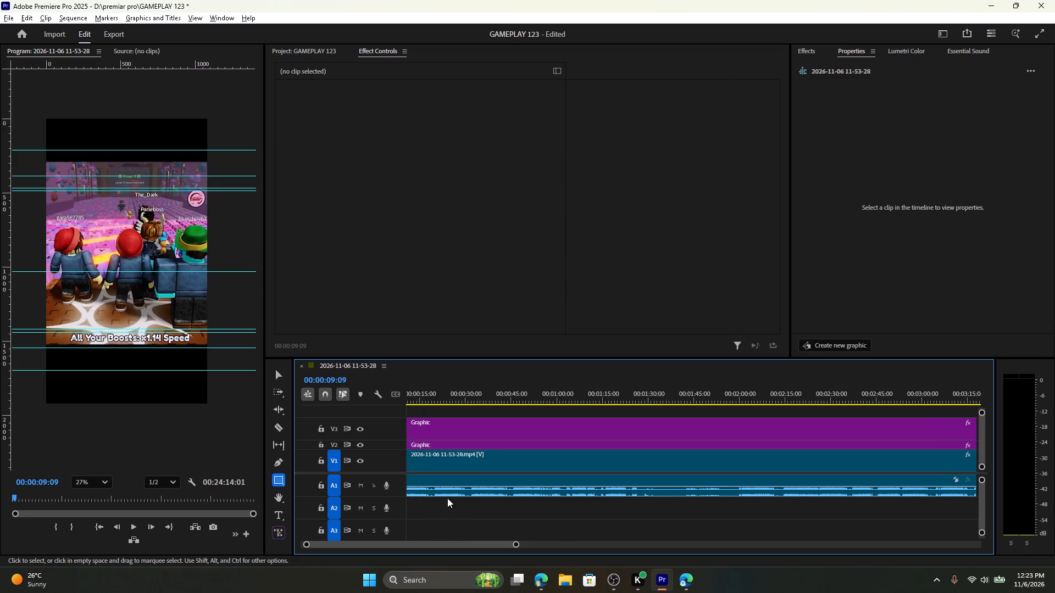
{"action": "scroll", "coordinate": [447, 498], "scroll_direction": "up", "scroll_amount": 20, "text": "alt"}
{"action": "scroll", "coordinate": [447, 498], "scroll_direction": "up", "scroll_amount": 7, "text": "alt"}
{"action": "key", "text": "space"}
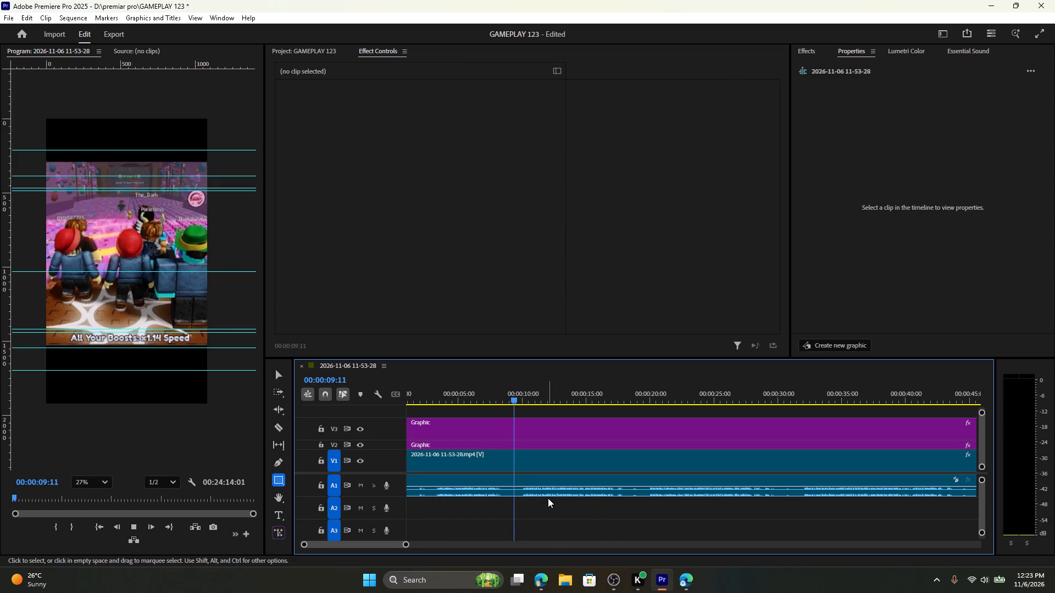
{"action": "key", "text": "space"}
{"action": "key", "text": "c"}
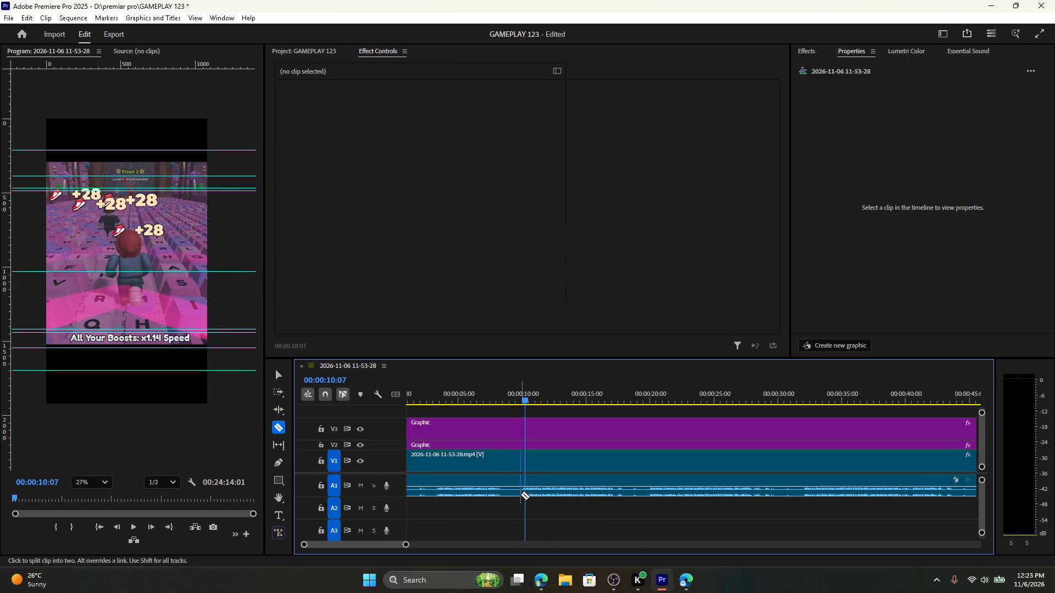
{"action": "left_click", "coordinate": [524, 487]}
Delete the gameplay segment before the 00:00:10:07 cut and close the gap it leaves.
{"action": "key", "text": "v"}
{"action": "left_click", "coordinate": [484, 484]}
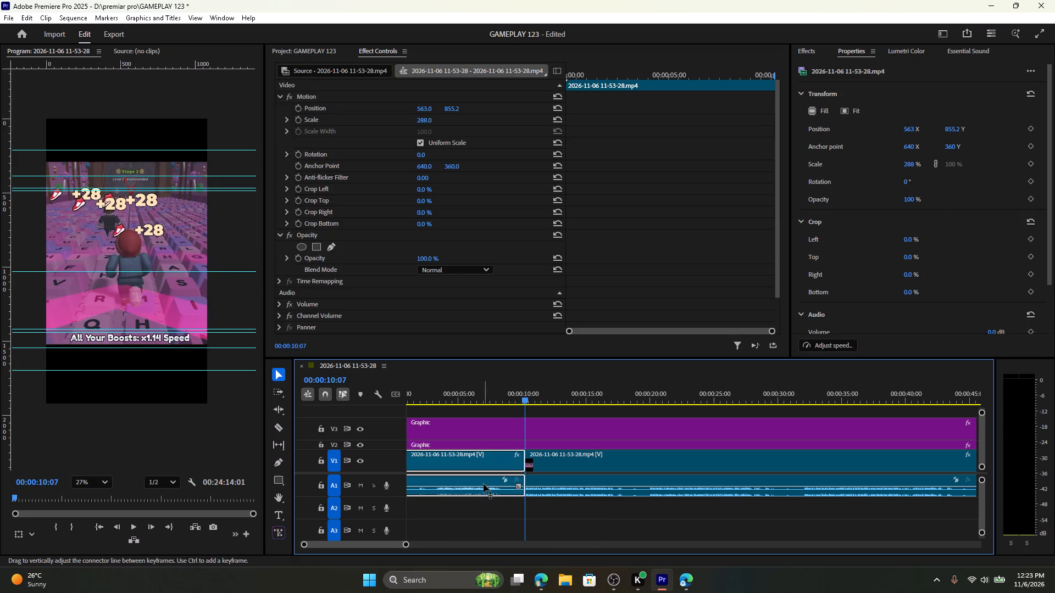
{"action": "key", "text": "Delete"}
{"action": "right_click", "coordinate": [483, 484]}
{"action": "left_click", "coordinate": [485, 490]}
Review the gameplay footage from the sequence start to about 1 minute 7 seconds for a better starting point.
{"action": "key", "text": "space"}
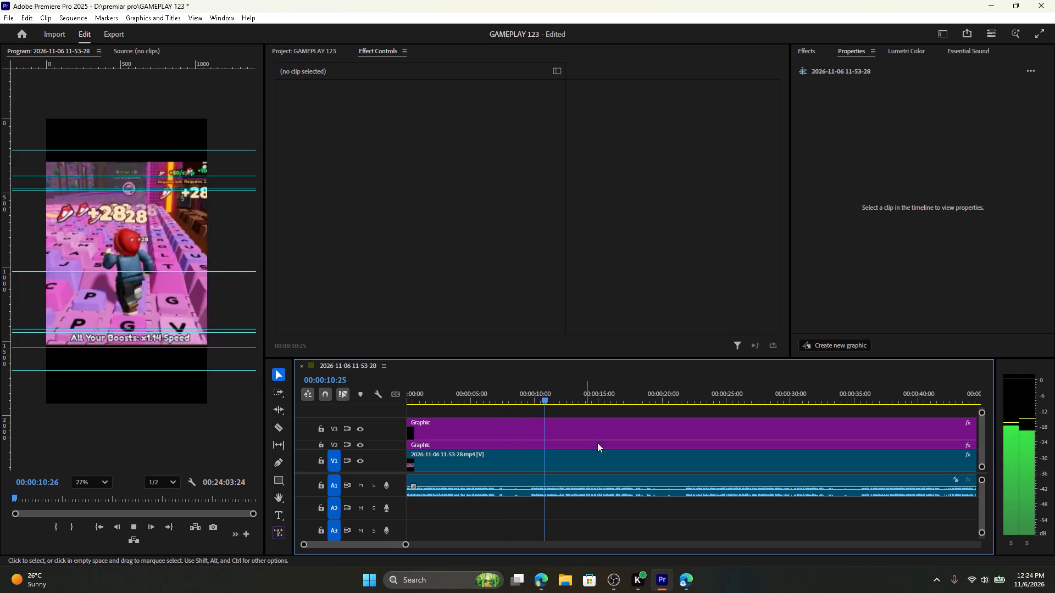
{"action": "scroll", "coordinate": [561, 399], "scroll_direction": "down", "scroll_amount": 4}
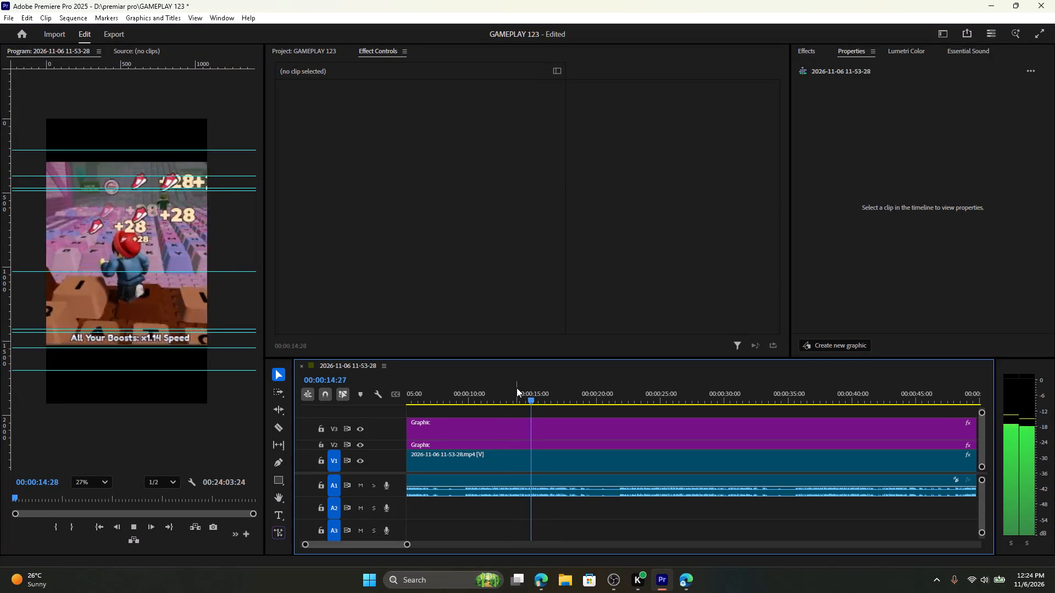
{"action": "scroll", "coordinate": [520, 396], "scroll_direction": "down", "scroll_amount": 4}
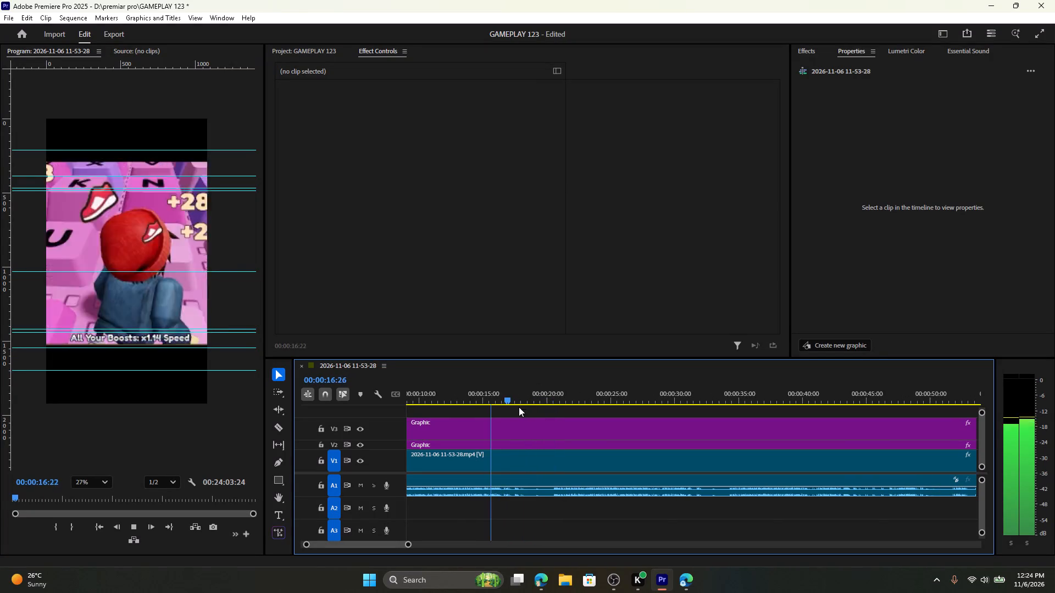
{"action": "left_click_drag", "start_coordinate": [494, 400], "coordinate": [523, 402]}
{"action": "left_click_drag", "start_coordinate": [506, 395], "coordinate": [522, 404]}
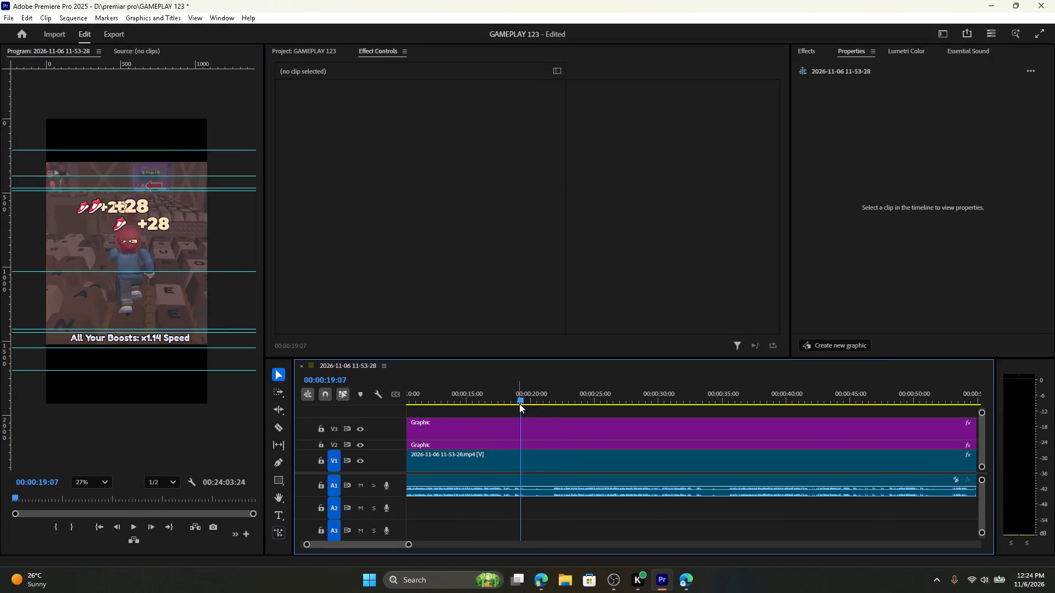
{"action": "left_click_drag", "start_coordinate": [525, 385], "coordinate": [598, 412]}
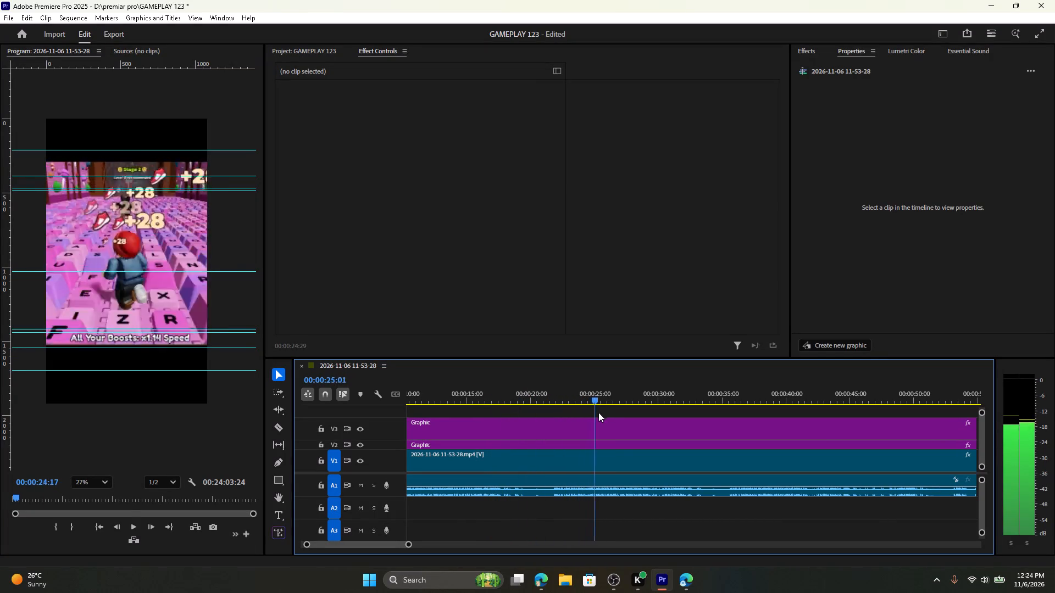
{"action": "left_click_drag", "start_coordinate": [598, 412], "coordinate": [684, 441]}
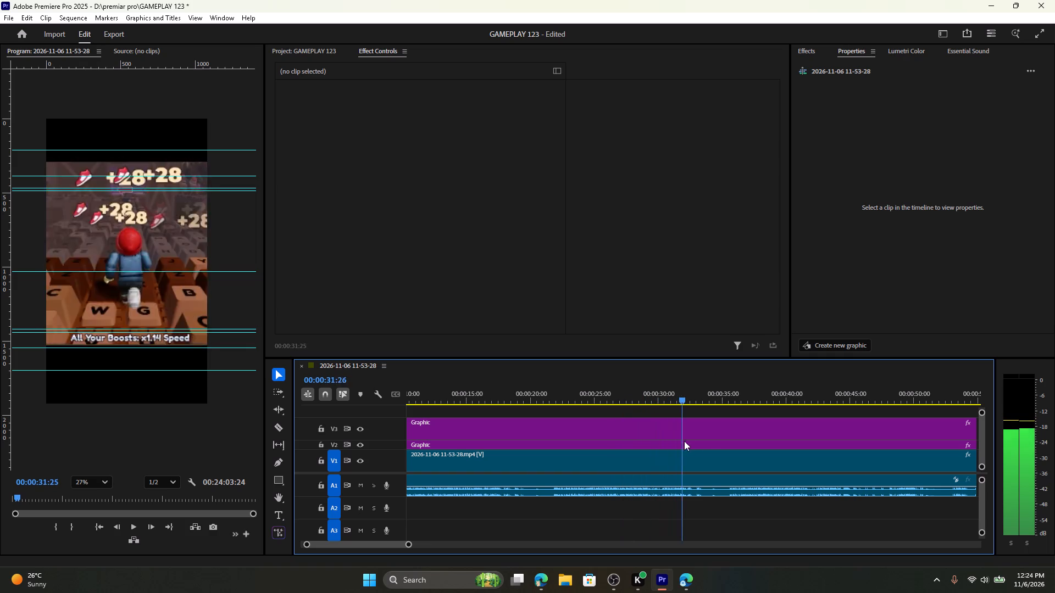
{"action": "left_click_drag", "start_coordinate": [684, 441], "coordinate": [760, 455]}
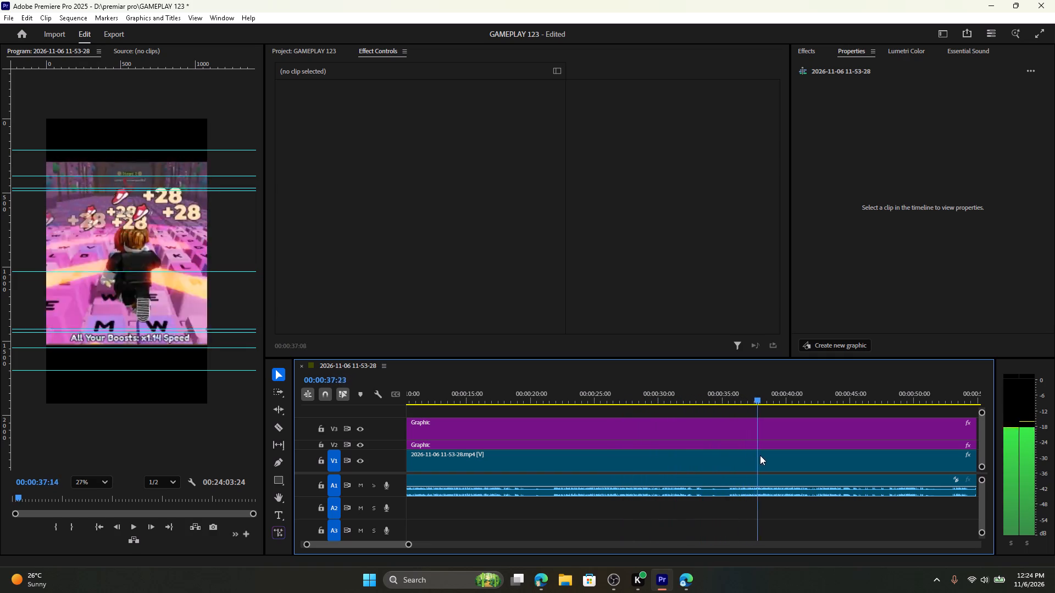
{"action": "left_click_drag", "start_coordinate": [760, 455], "coordinate": [868, 481]}
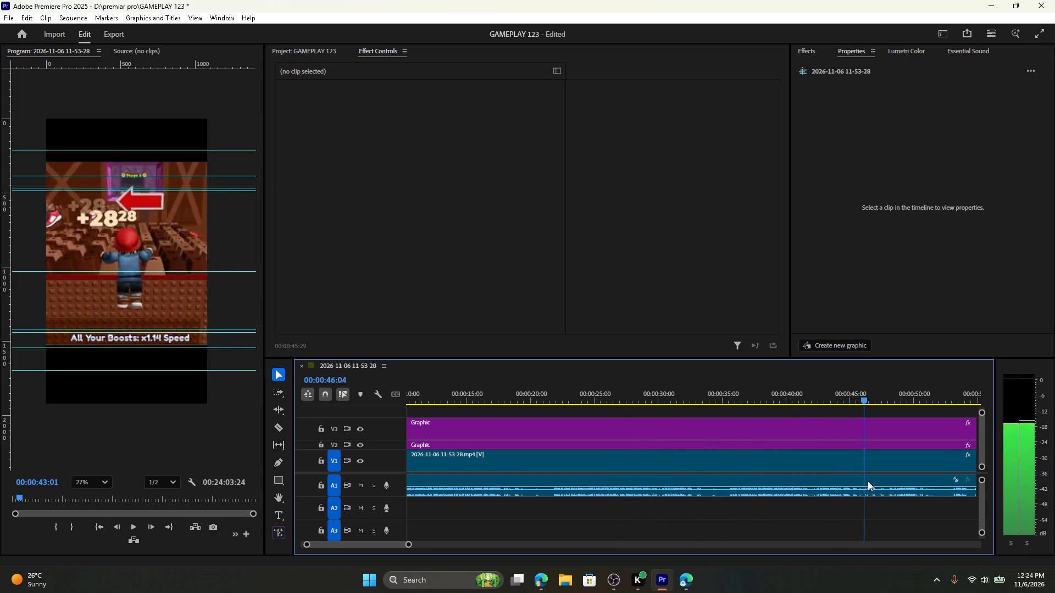
{"action": "left_click_drag", "start_coordinate": [868, 481], "coordinate": [934, 494]}
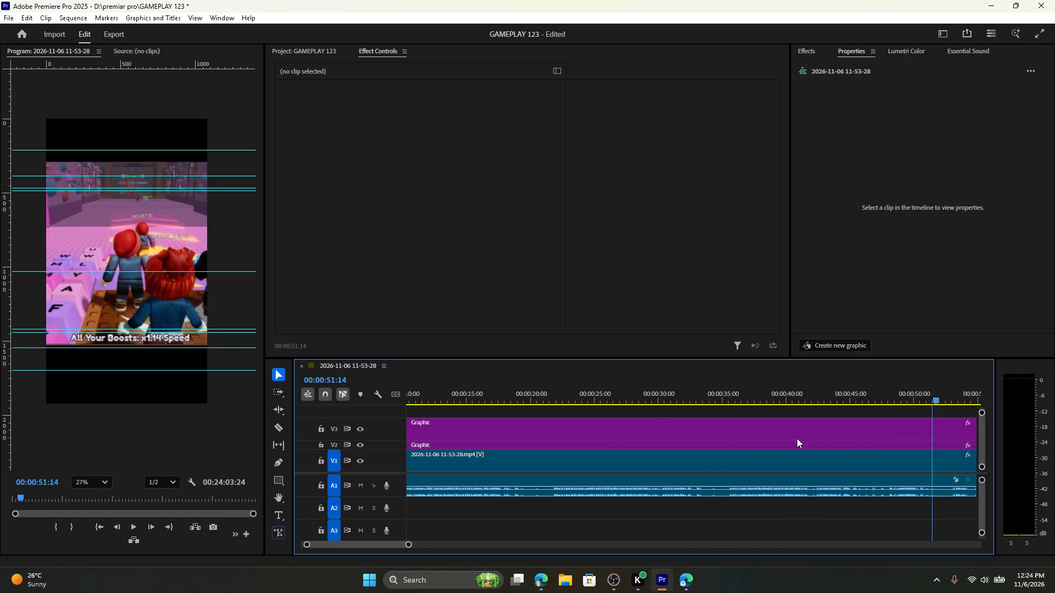
{"action": "scroll", "coordinate": [781, 435], "scroll_direction": "down", "scroll_amount": 14}
{"action": "left_click_drag", "start_coordinate": [700, 390], "coordinate": [732, 395]}
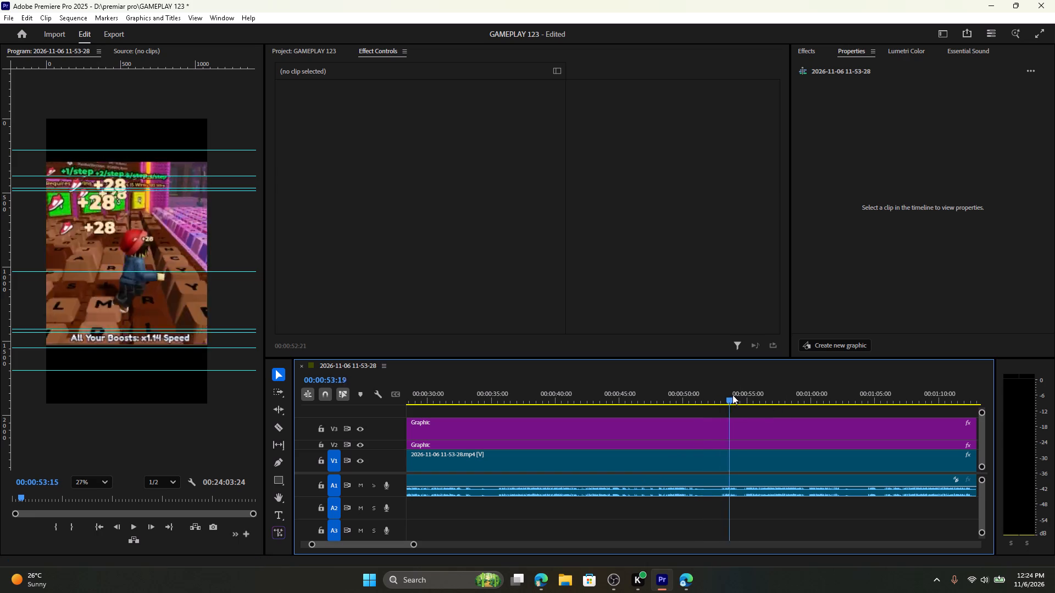
{"action": "left_click_drag", "start_coordinate": [732, 395], "coordinate": [798, 415]}
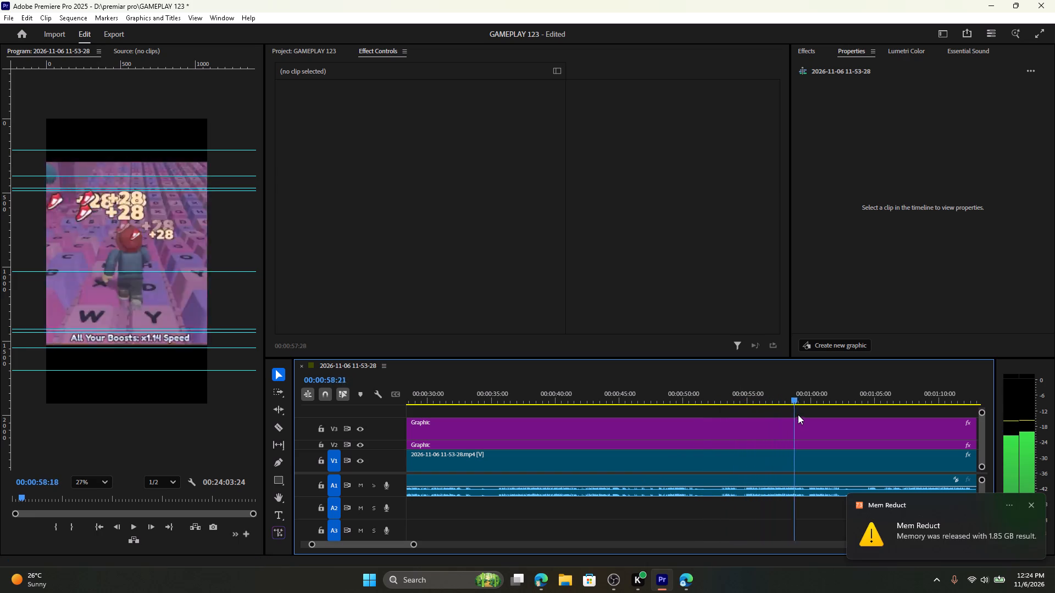
{"action": "left_click_drag", "start_coordinate": [798, 415], "coordinate": [901, 430]}
{"action": "scroll", "coordinate": [829, 417], "scroll_direction": "down", "scroll_amount": 5}
{"action": "scroll", "coordinate": [785, 427], "scroll_direction": "up", "scroll_amount": 1}
{"action": "scroll", "coordinate": [773, 427], "scroll_direction": "down", "scroll_amount": 18}
{"action": "scroll", "coordinate": [615, 463], "scroll_direction": "down", "scroll_amount": 18, "text": "alt"}
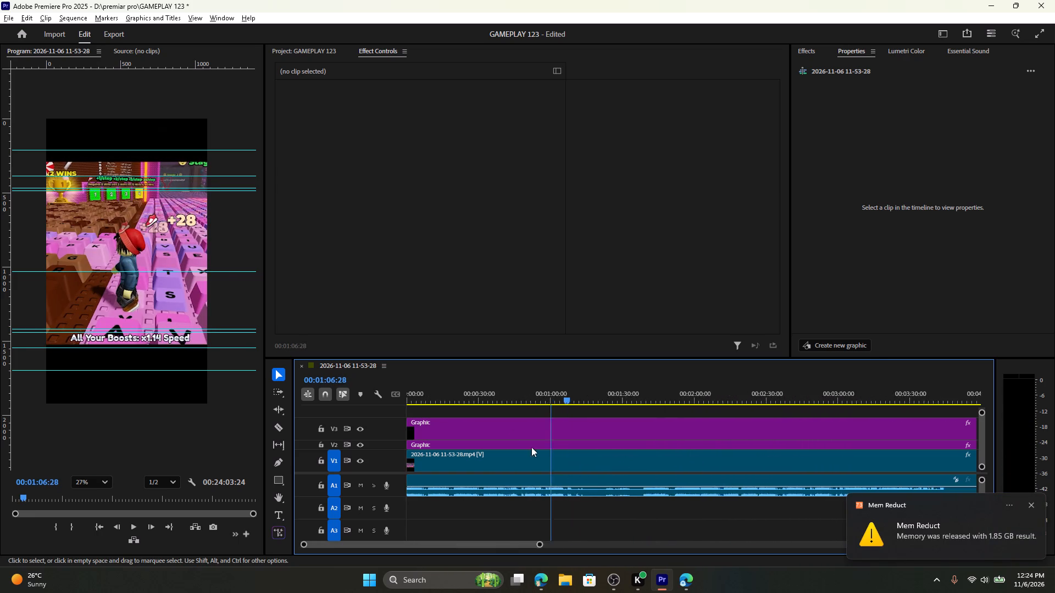
Find the new starting point and split the gameplay clip on V1 and A1 at 00:02:04:25.
{"action": "left_click_drag", "start_coordinate": [520, 398], "coordinate": [594, 409]}
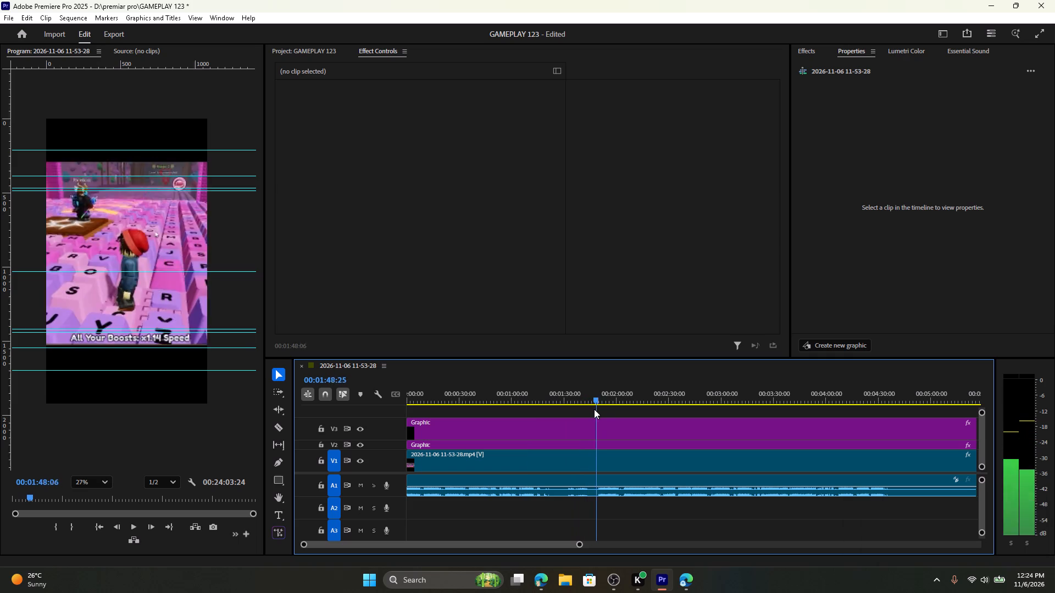
{"action": "left_click_drag", "start_coordinate": [594, 409], "coordinate": [598, 410]}
{"action": "key", "text": "space"}
{"action": "scroll", "coordinate": [599, 456], "scroll_direction": "up", "scroll_amount": 6, "text": "alt"}
{"action": "left_click_drag", "start_coordinate": [606, 398], "coordinate": [640, 402]}
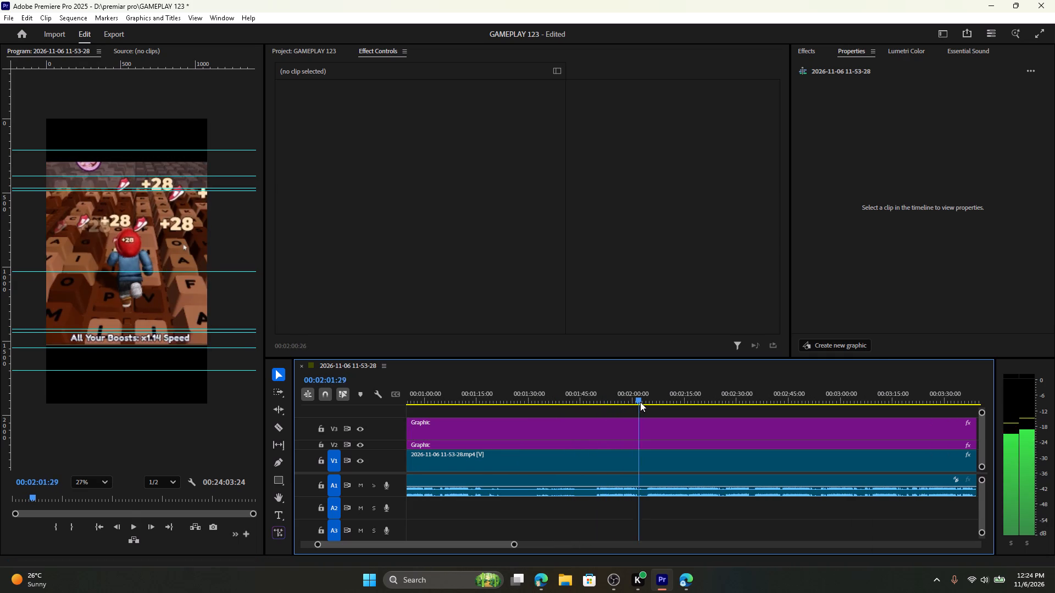
{"action": "left_click_drag", "start_coordinate": [640, 402], "coordinate": [649, 404]}
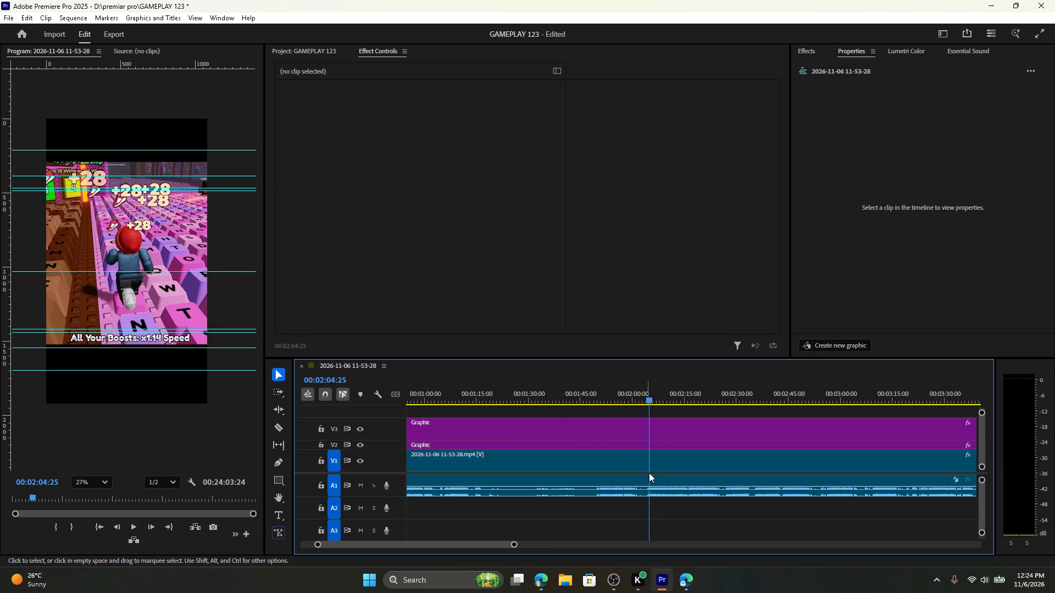
{"action": "key", "text": "c"}
{"action": "left_click", "coordinate": [648, 488]}
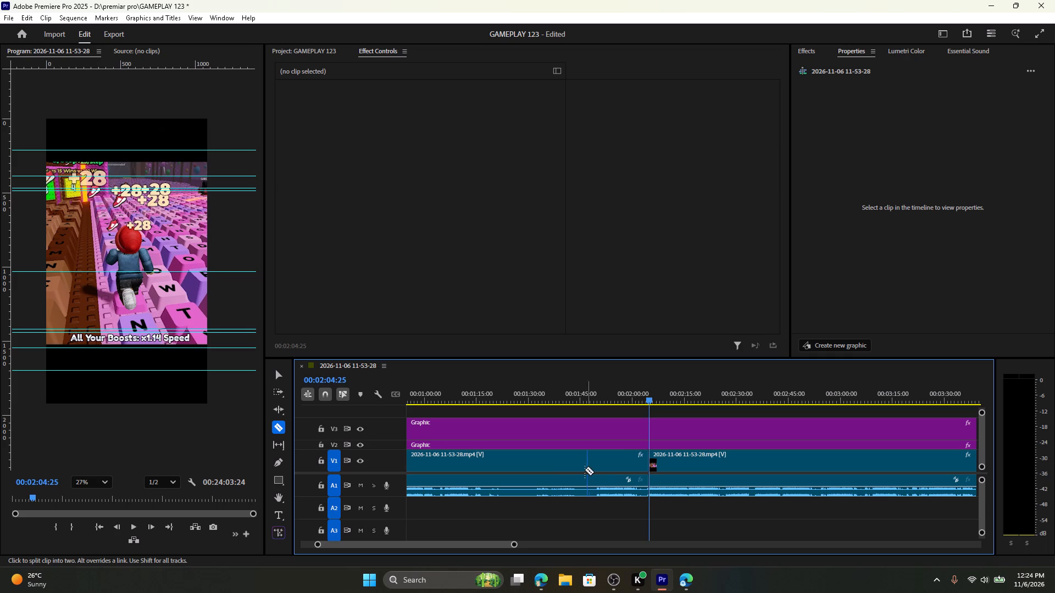
Delete the gameplay segment before the 00:02:04:25 cut and close the gap it leaves.
{"action": "key", "text": "v"}
{"action": "left_click", "coordinate": [567, 466]}
{"action": "key", "text": "Delete"}
{"action": "right_click", "coordinate": [565, 466]}
{"action": "left_click", "coordinate": [571, 471]}
Review the gameplay footage from the sequence start to about 2 minutes 28 seconds for a better starting point.
{"action": "key", "text": "space"}
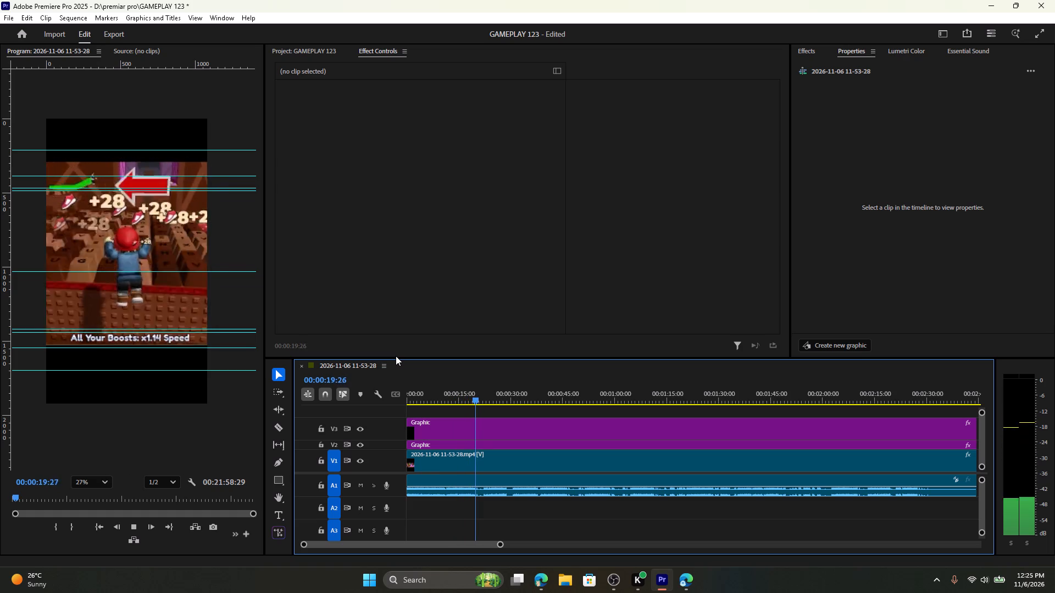
{"action": "left_click_drag", "start_coordinate": [480, 395], "coordinate": [514, 405]}
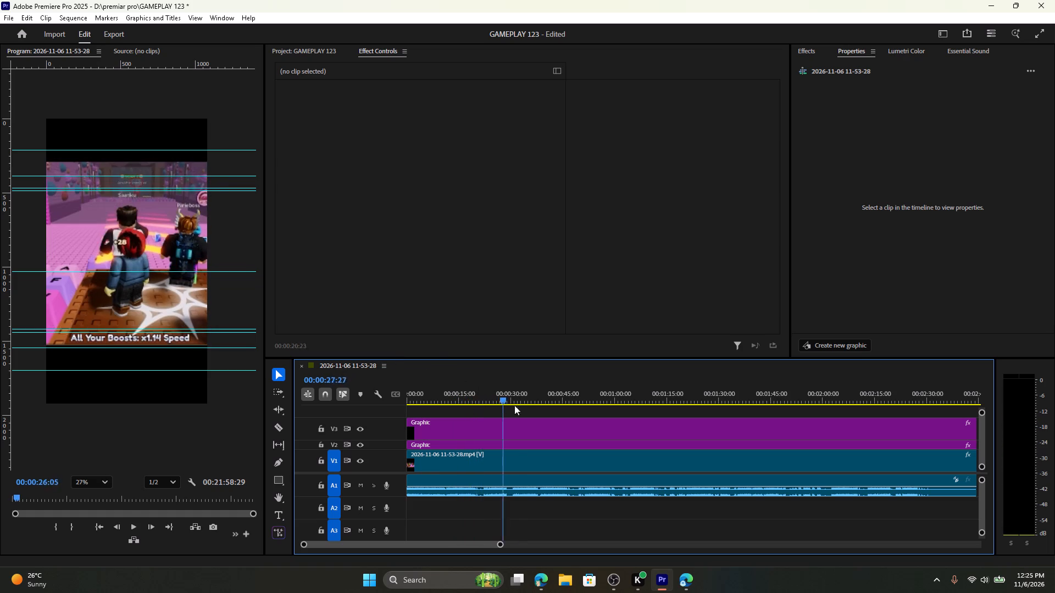
{"action": "left_click_drag", "start_coordinate": [514, 405], "coordinate": [624, 446]}
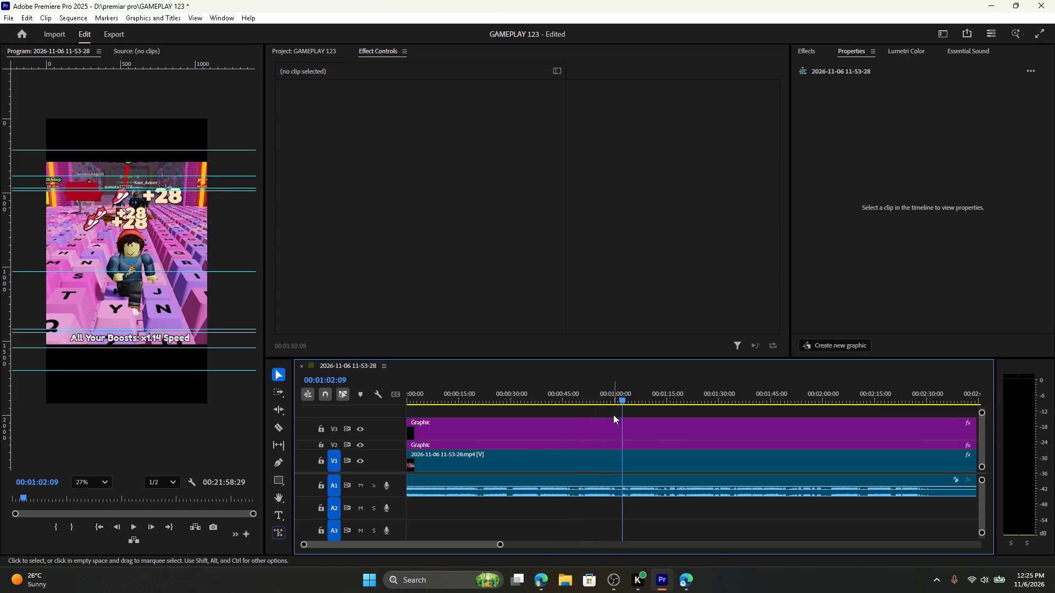
{"action": "scroll", "coordinate": [612, 444], "scroll_direction": "down", "scroll_amount": 3}
{"action": "left_click_drag", "start_coordinate": [576, 395], "coordinate": [594, 400]}
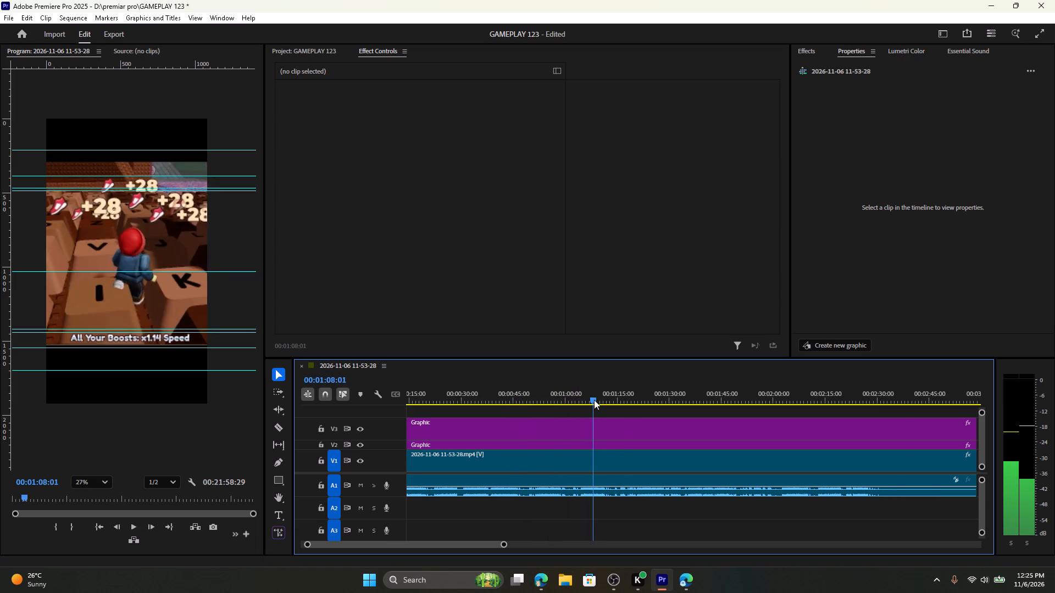
{"action": "left_click_drag", "start_coordinate": [594, 400], "coordinate": [667, 426]}
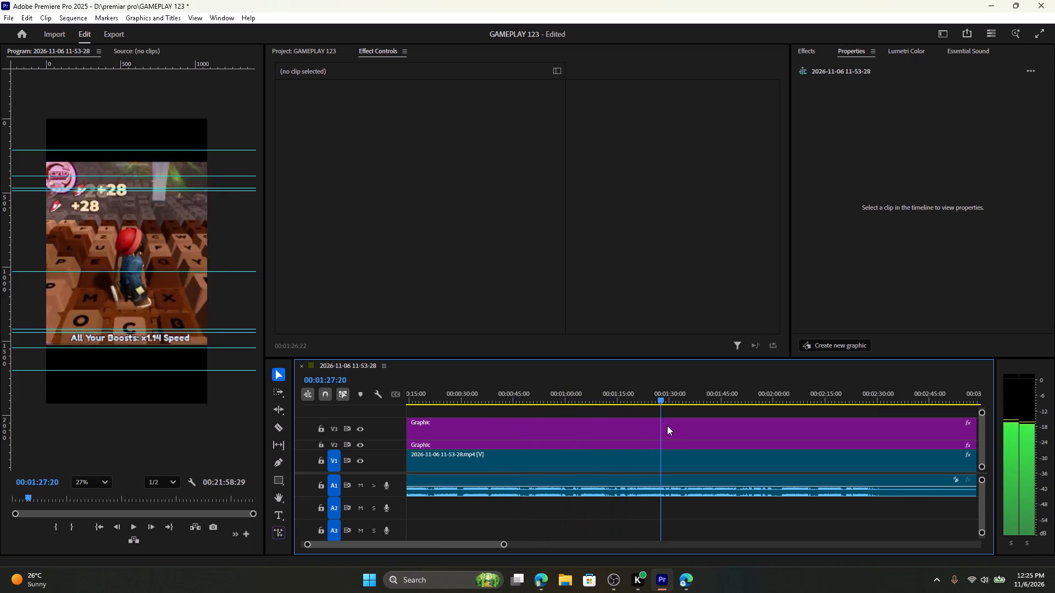
{"action": "left_click_drag", "start_coordinate": [667, 426], "coordinate": [785, 463]}
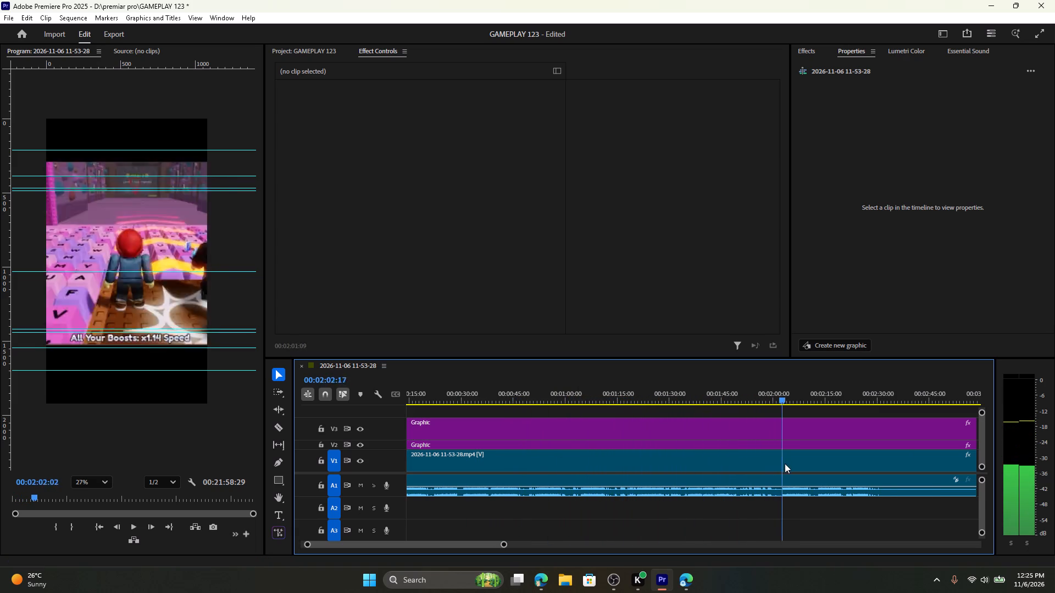
{"action": "left_click_drag", "start_coordinate": [785, 463], "coordinate": [811, 473]}
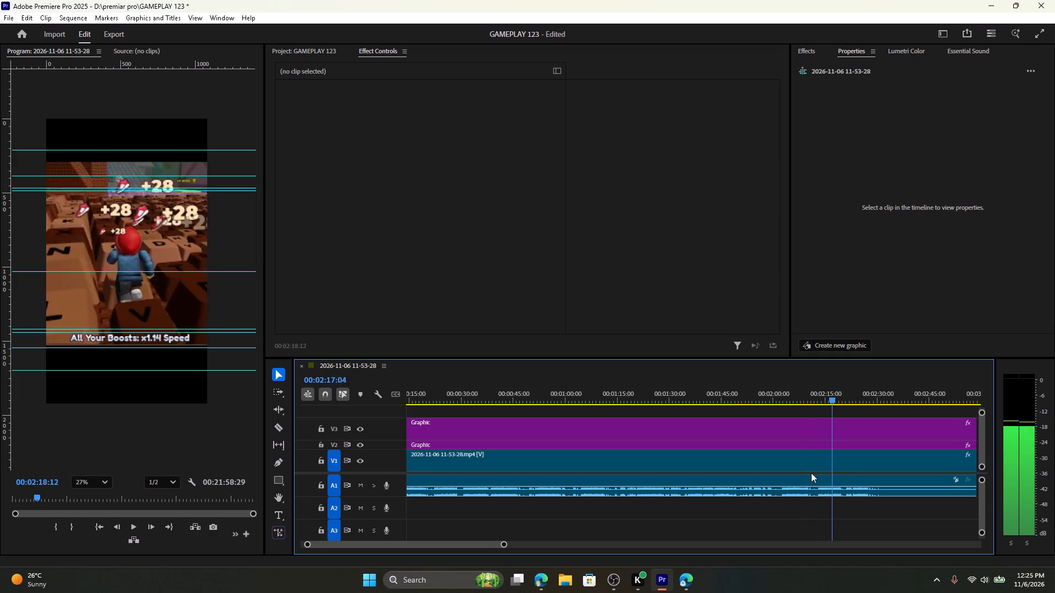
{"action": "left_click_drag", "start_coordinate": [811, 473], "coordinate": [714, 467]}
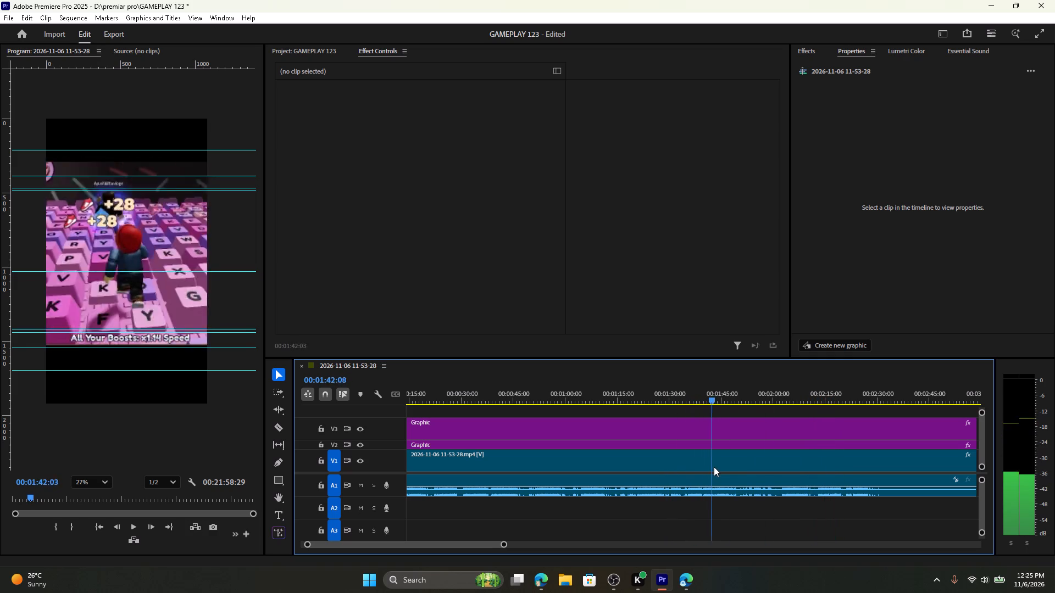
{"action": "left_click_drag", "start_coordinate": [714, 467], "coordinate": [871, 489]}
{"action": "scroll", "coordinate": [733, 420], "scroll_direction": "down", "scroll_amount": 4}
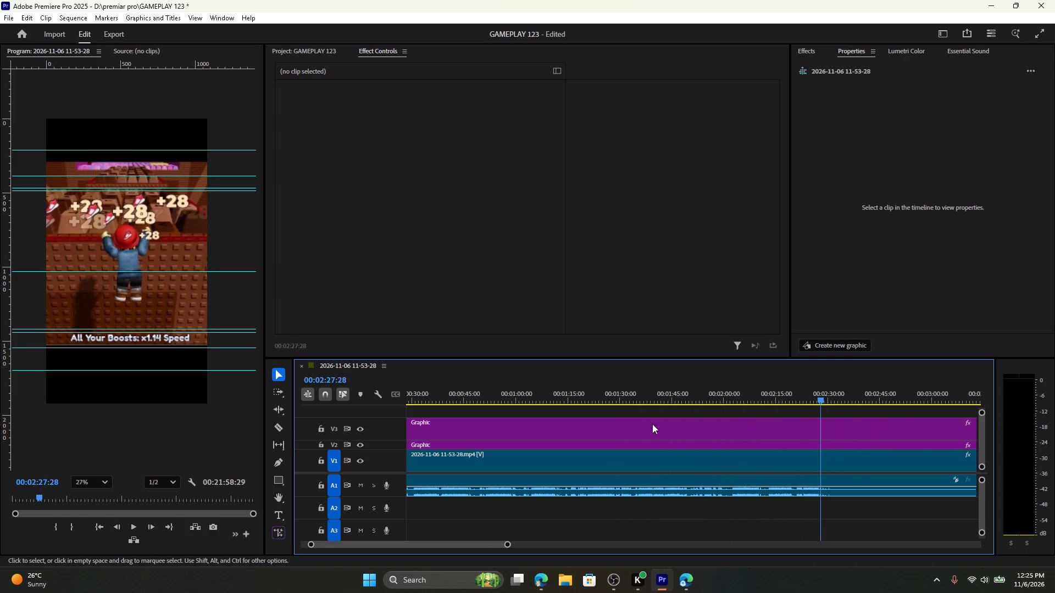
{"action": "scroll", "coordinate": [652, 424], "scroll_direction": "down", "scroll_amount": 13}
{"action": "scroll", "coordinate": [578, 433], "scroll_direction": "down", "scroll_amount": 12, "text": "alt"}
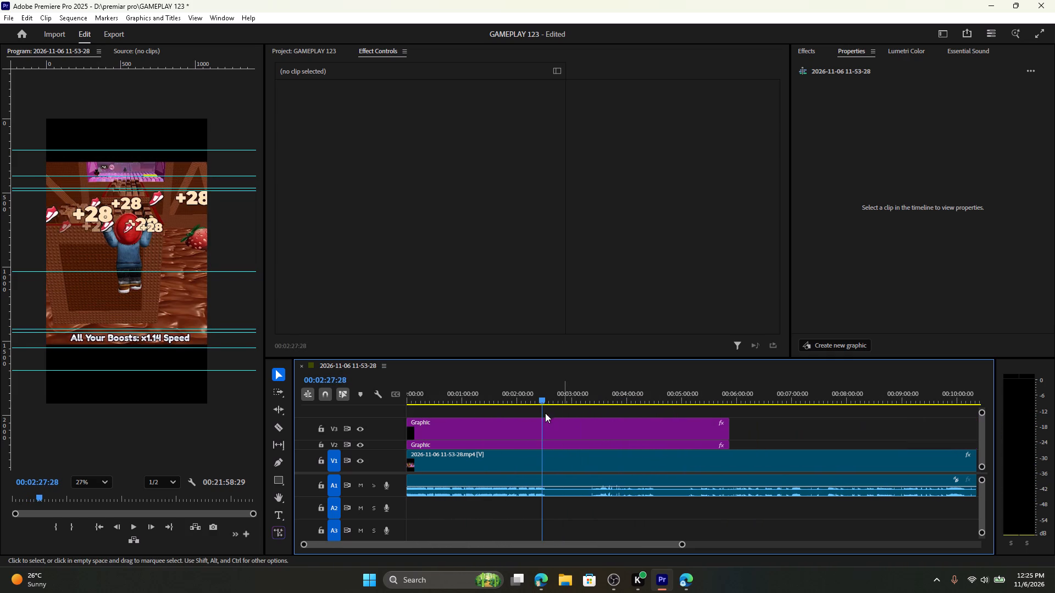
Recheck the first two minutes of gameplay by scanning back to the sequence start and briefly playing the opening.
{"action": "left_click_drag", "start_coordinate": [537, 397], "coordinate": [533, 407]}
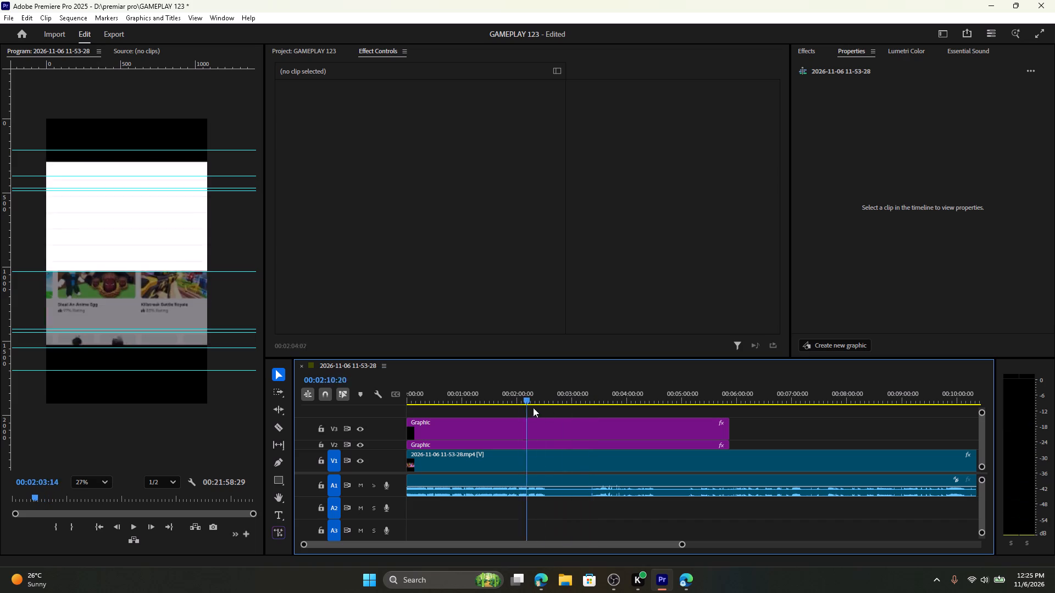
{"action": "left_click_drag", "start_coordinate": [533, 407], "coordinate": [471, 415]}
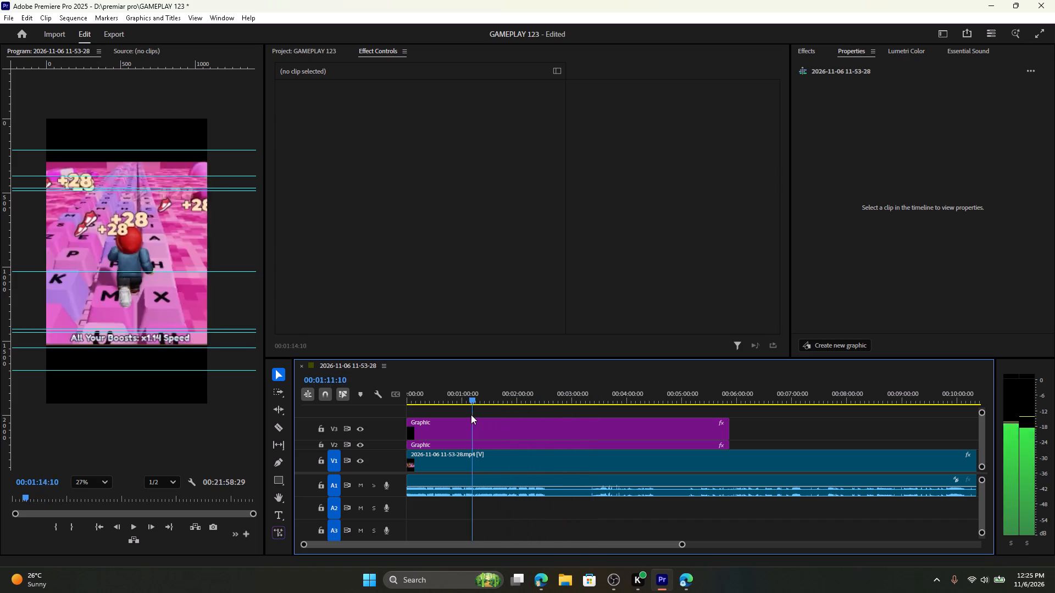
{"action": "left_click_drag", "start_coordinate": [471, 415], "coordinate": [440, 414]}
{"action": "scroll", "coordinate": [465, 495], "scroll_direction": "up", "scroll_amount": 9}
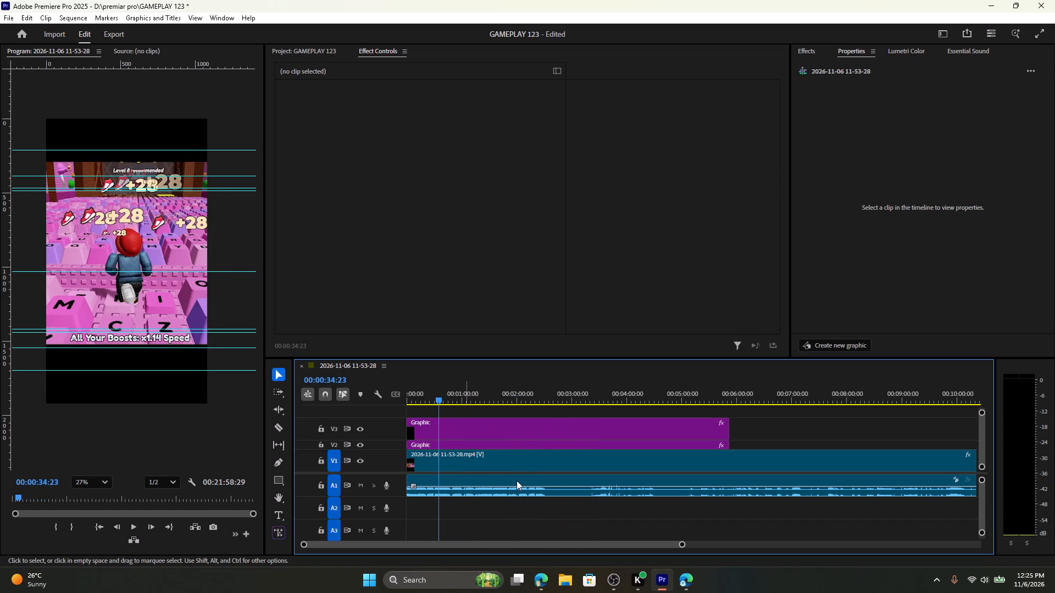
{"action": "scroll", "coordinate": [517, 480], "scroll_direction": "up", "scroll_amount": 3}
{"action": "scroll", "coordinate": [482, 469], "scroll_direction": "up", "scroll_amount": 15, "text": "alt"}
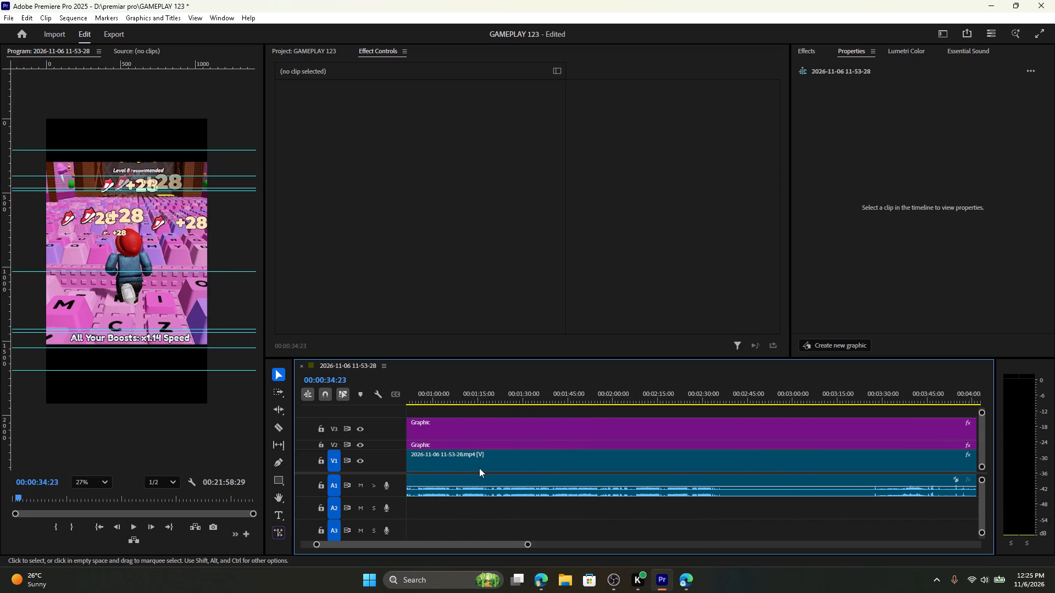
{"action": "scroll", "coordinate": [479, 468], "scroll_direction": "up", "scroll_amount": 8, "text": "alt"}
{"action": "scroll", "coordinate": [481, 454], "scroll_direction": "up", "scroll_amount": 6}
{"action": "left_click_drag", "start_coordinate": [506, 405], "coordinate": [479, 402]}
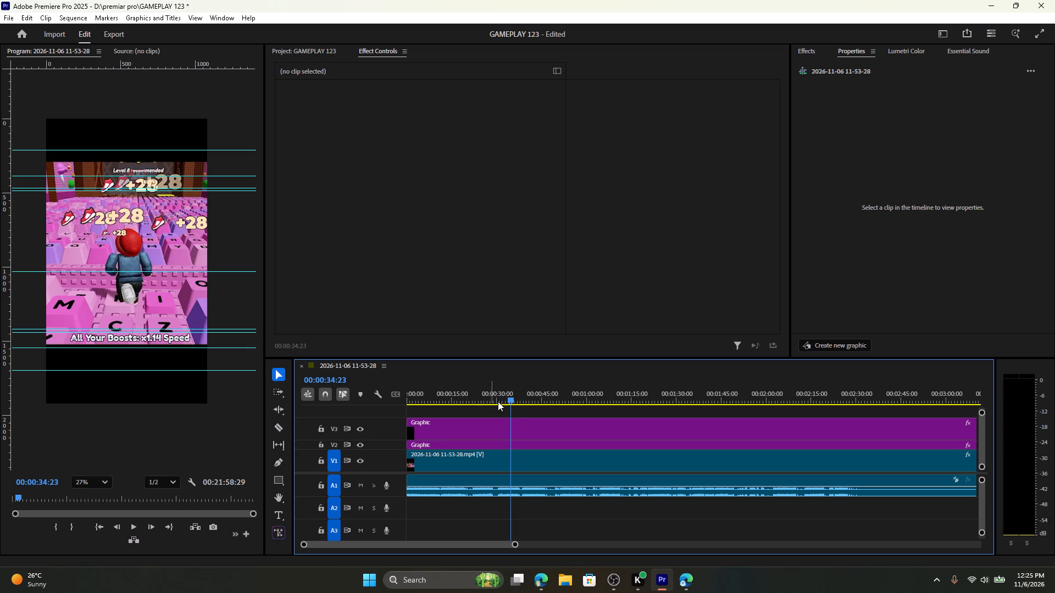
{"action": "left_click_drag", "start_coordinate": [506, 393], "coordinate": [419, 393]}
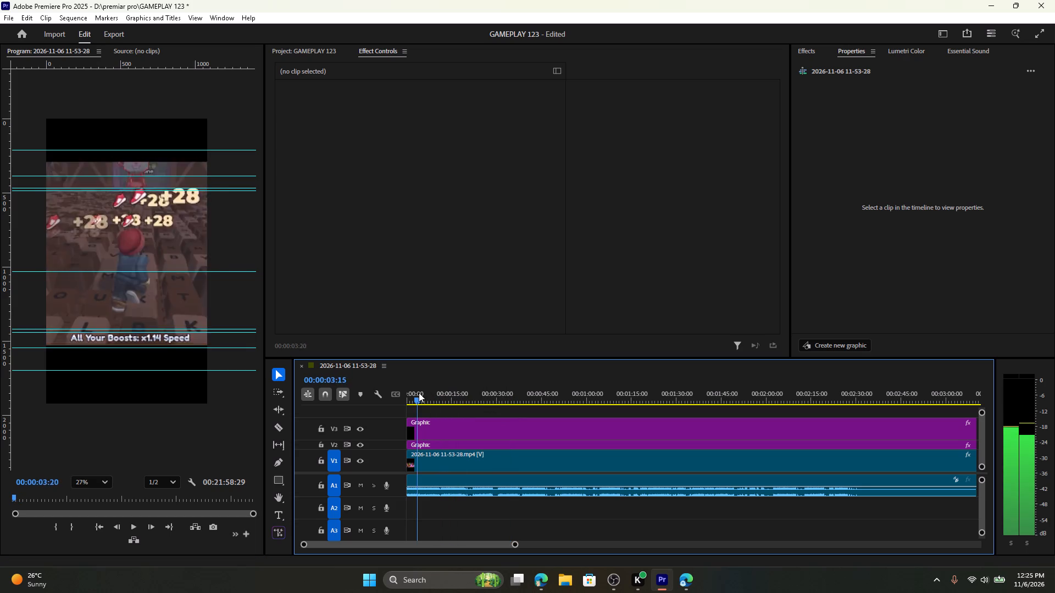
{"action": "left_click_drag", "start_coordinate": [419, 393], "coordinate": [378, 391]}
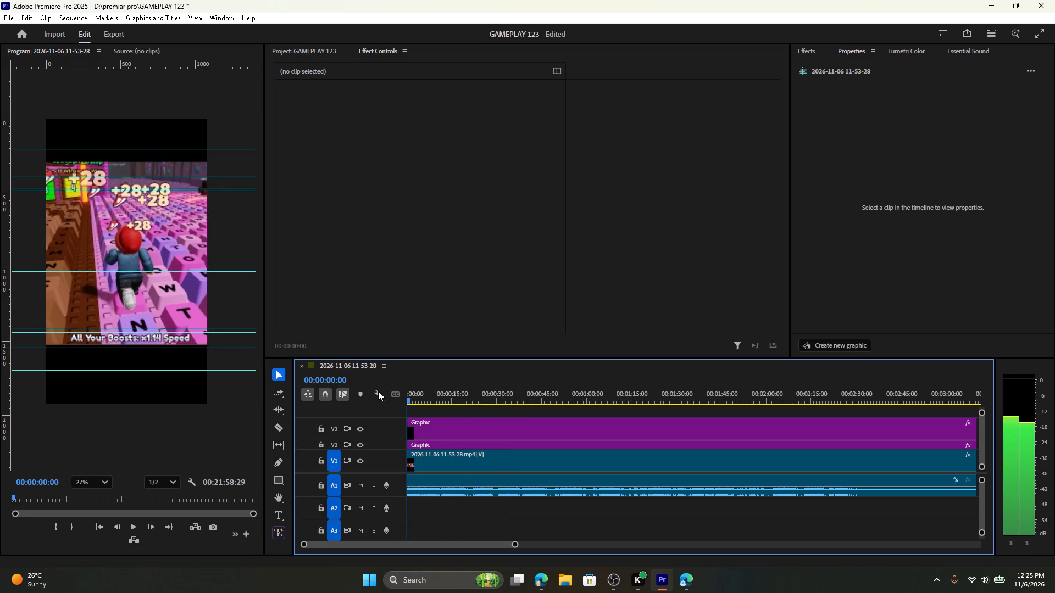
{"action": "left_click_drag", "start_coordinate": [378, 391], "coordinate": [383, 390]}
{"action": "key", "text": "space"}
{"action": "key", "text": "space"}
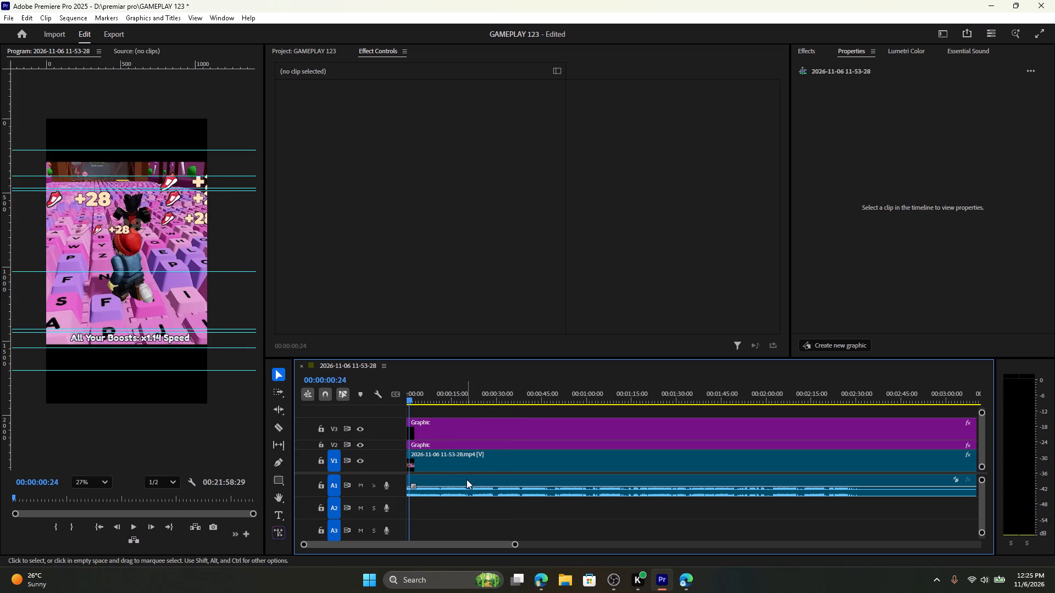
Scan the rest of the gameplay clip, up to about 21 minutes 41 seconds, for a suitable section to start from.
{"action": "left_click", "coordinate": [467, 478]}
{"action": "scroll", "coordinate": [474, 476], "scroll_direction": "down", "scroll_amount": 12}
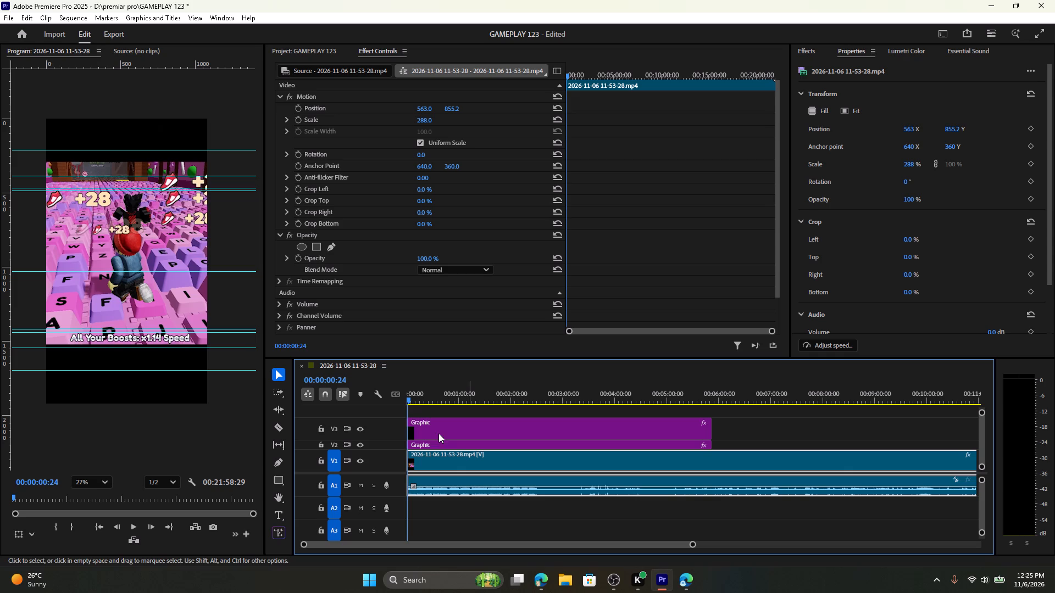
{"action": "left_click_drag", "start_coordinate": [412, 395], "coordinate": [985, 479]}
{"action": "scroll", "coordinate": [842, 450], "scroll_direction": "down", "scroll_amount": 14, "text": "alt"}
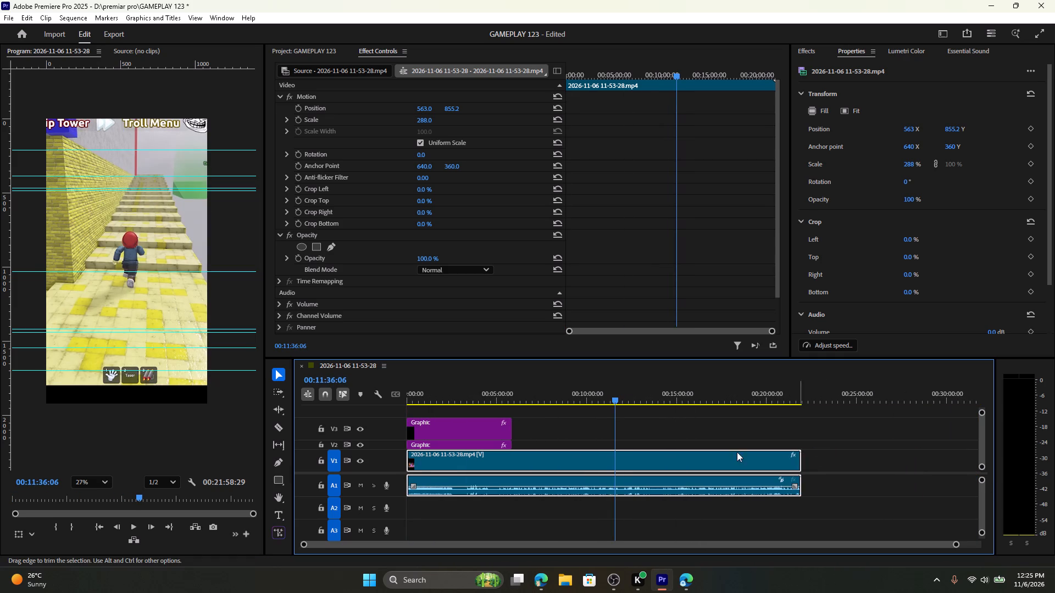
{"action": "left_click_drag", "start_coordinate": [638, 395], "coordinate": [552, 397]}
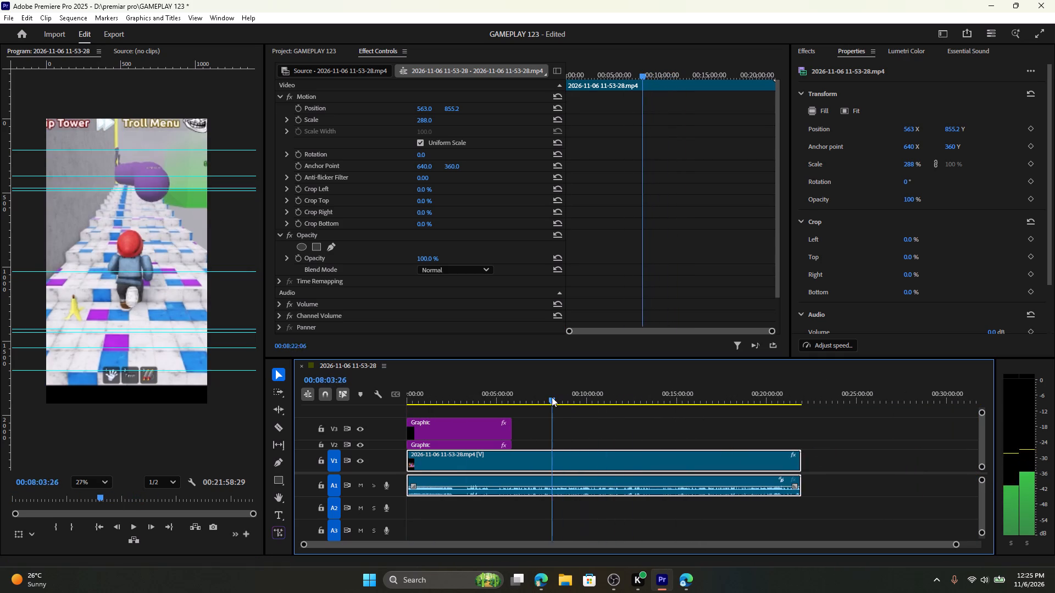
{"action": "left_click_drag", "start_coordinate": [552, 397], "coordinate": [540, 397]}
{"action": "left_click_drag", "start_coordinate": [537, 394], "coordinate": [519, 399]}
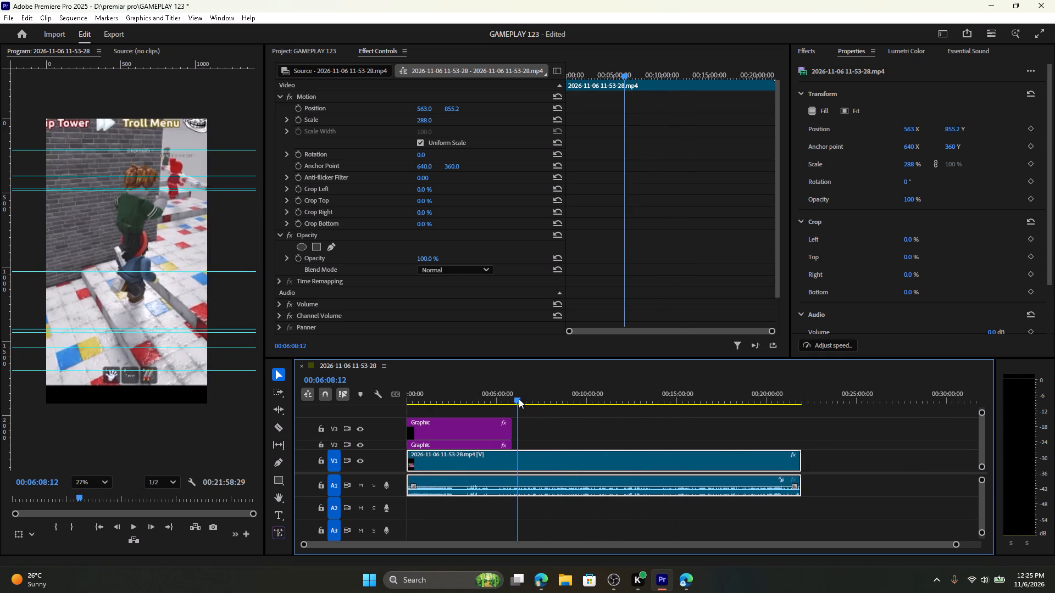
{"action": "left_click_drag", "start_coordinate": [519, 399], "coordinate": [798, 450]}
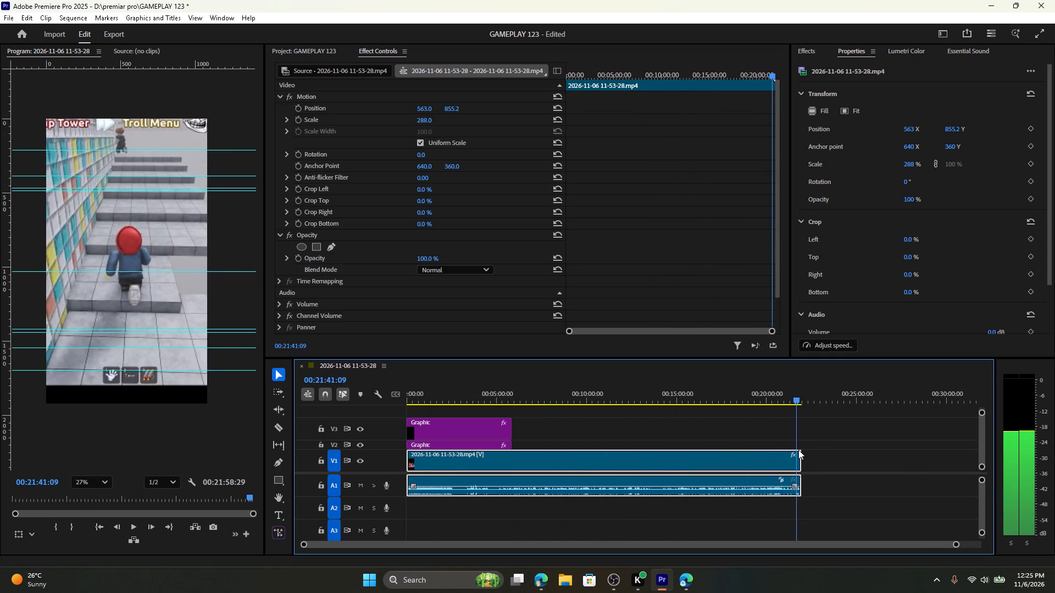
{"action": "left_click_drag", "start_coordinate": [798, 450], "coordinate": [763, 452]}
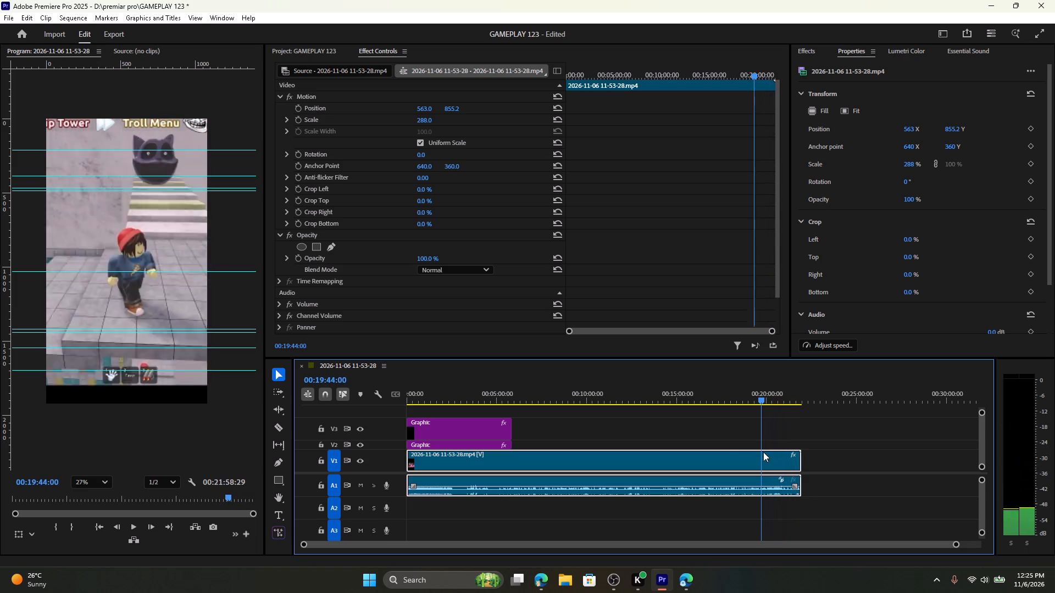
{"action": "left_click_drag", "start_coordinate": [763, 452], "coordinate": [692, 448]}
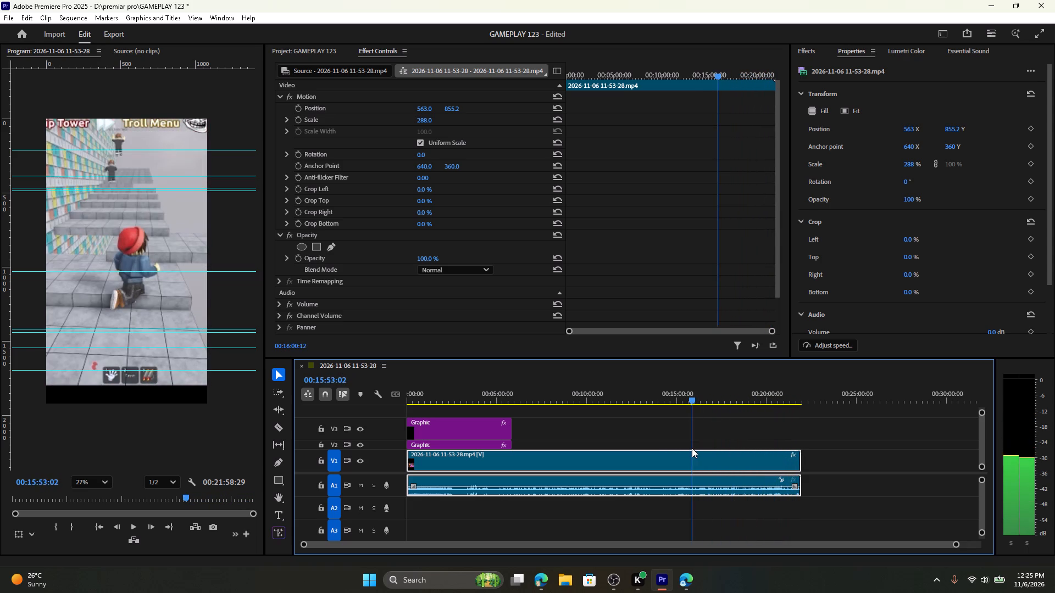
{"action": "left_click_drag", "start_coordinate": [692, 448], "coordinate": [660, 448]}
{"action": "key", "text": "space"}
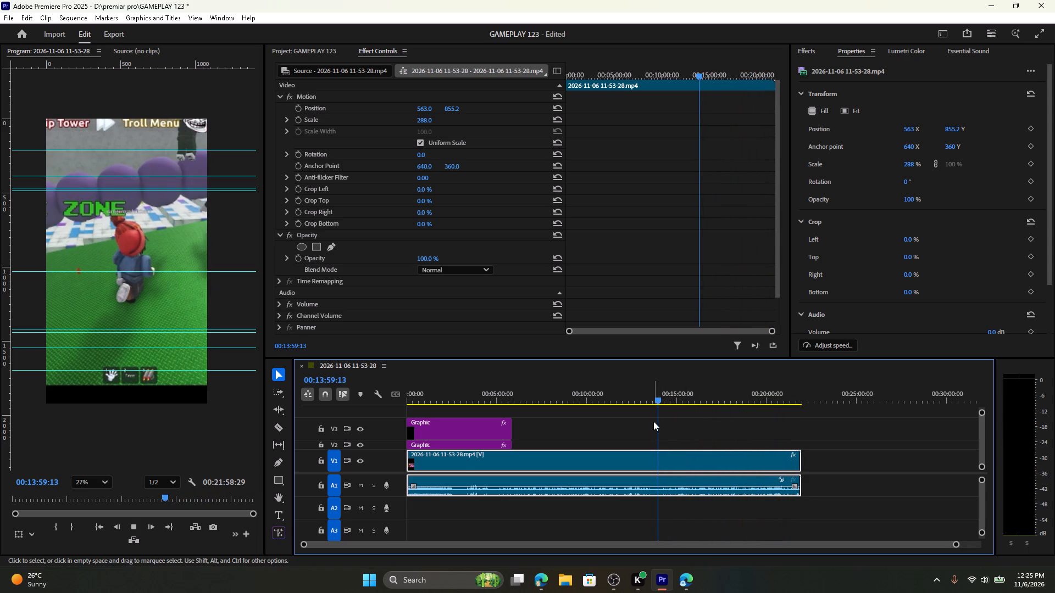
Find the new starting point after the black bar graphics end and split the gameplay clip on V1 and A1 at 00:06:26:09.
{"action": "left_click_drag", "start_coordinate": [662, 393], "coordinate": [605, 399]}
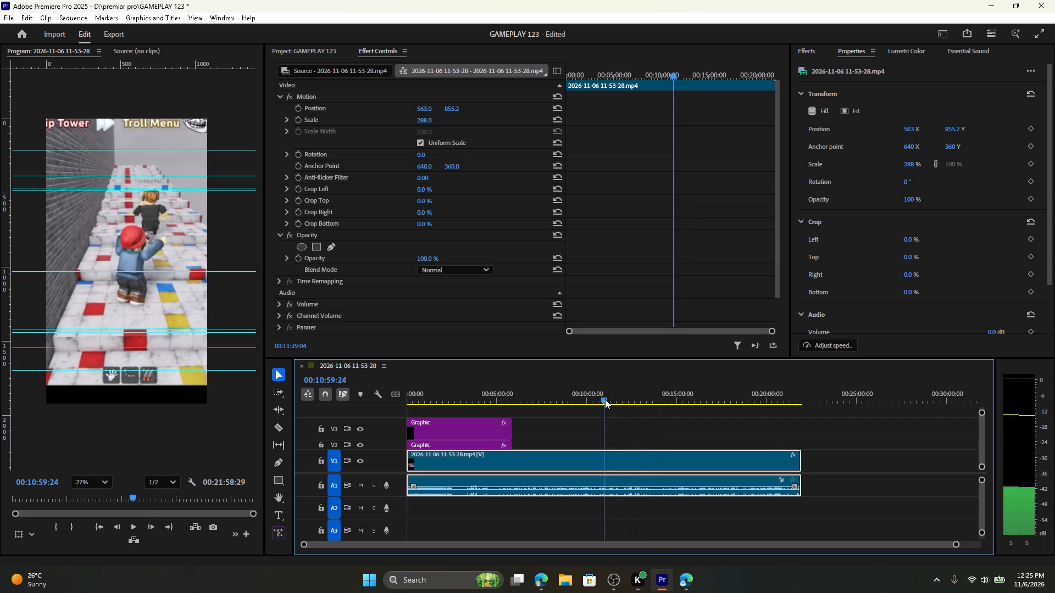
{"action": "left_click_drag", "start_coordinate": [605, 399], "coordinate": [602, 399]}
{"action": "scroll", "coordinate": [609, 433], "scroll_direction": "up", "scroll_amount": 10}
{"action": "left_click_drag", "start_coordinate": [580, 383], "coordinate": [502, 383]}
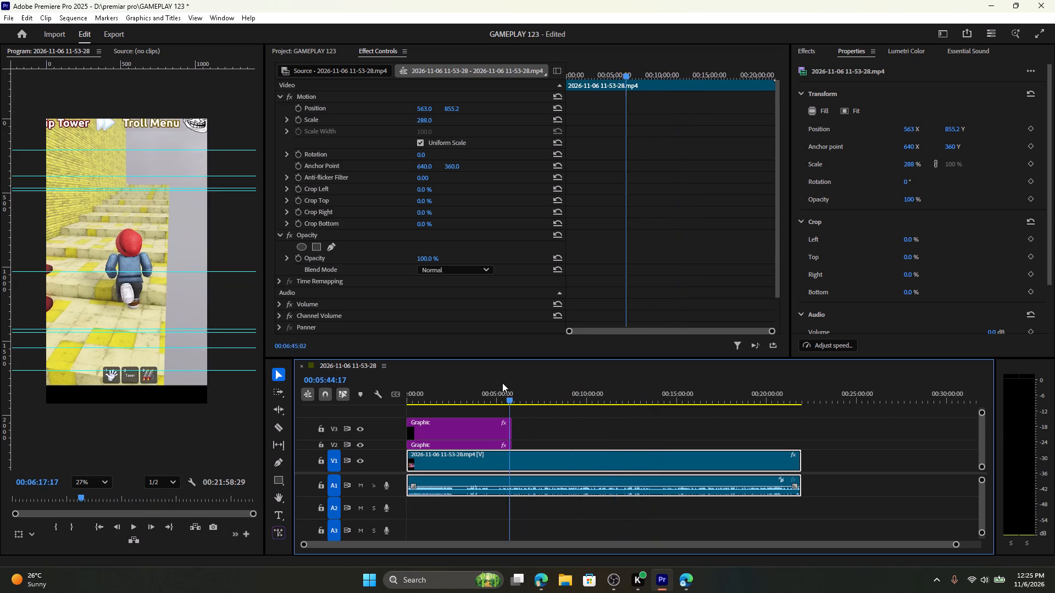
{"action": "left_click_drag", "start_coordinate": [502, 383], "coordinate": [485, 383]}
{"action": "key", "text": "space"}
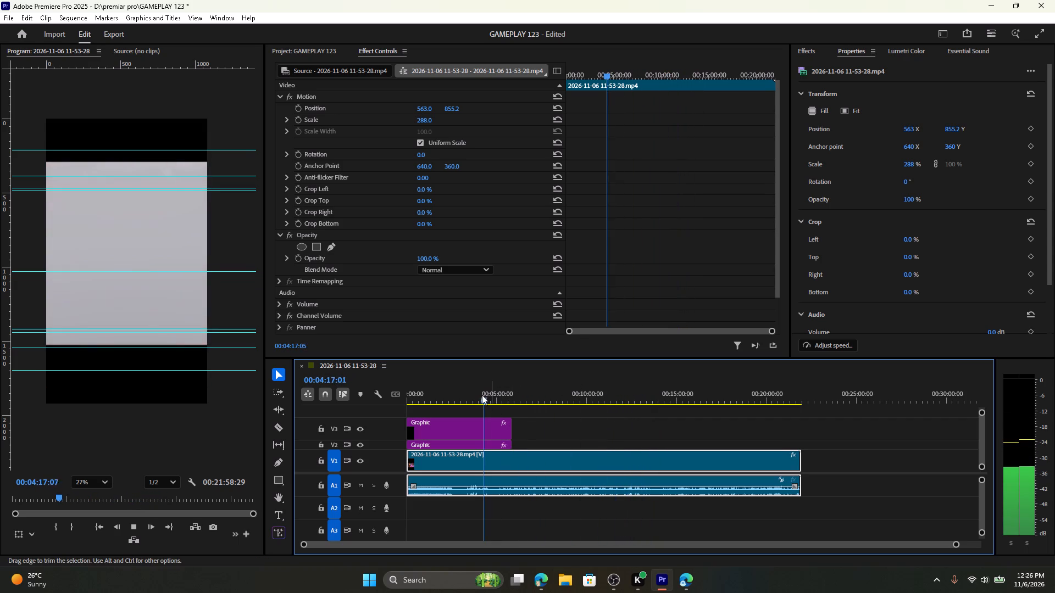
{"action": "left_click_drag", "start_coordinate": [484, 392], "coordinate": [507, 393]}
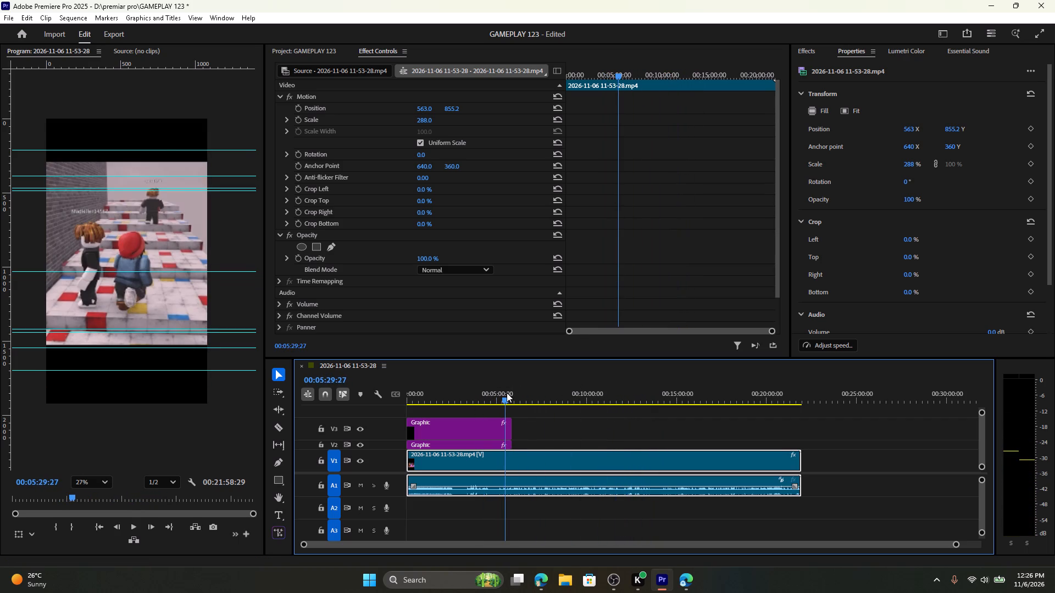
{"action": "left_click_drag", "start_coordinate": [507, 393], "coordinate": [510, 393]}
{"action": "key", "text": "space"}
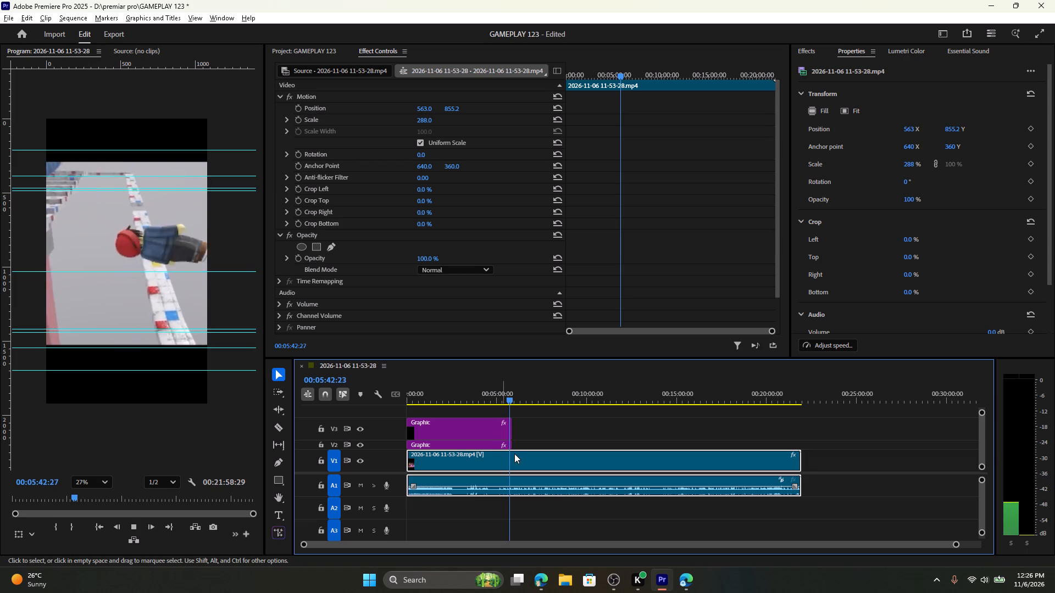
{"action": "scroll", "coordinate": [514, 454], "scroll_direction": "up", "scroll_amount": 11, "text": "alt"}
{"action": "left_click_drag", "start_coordinate": [498, 392], "coordinate": [510, 395]}
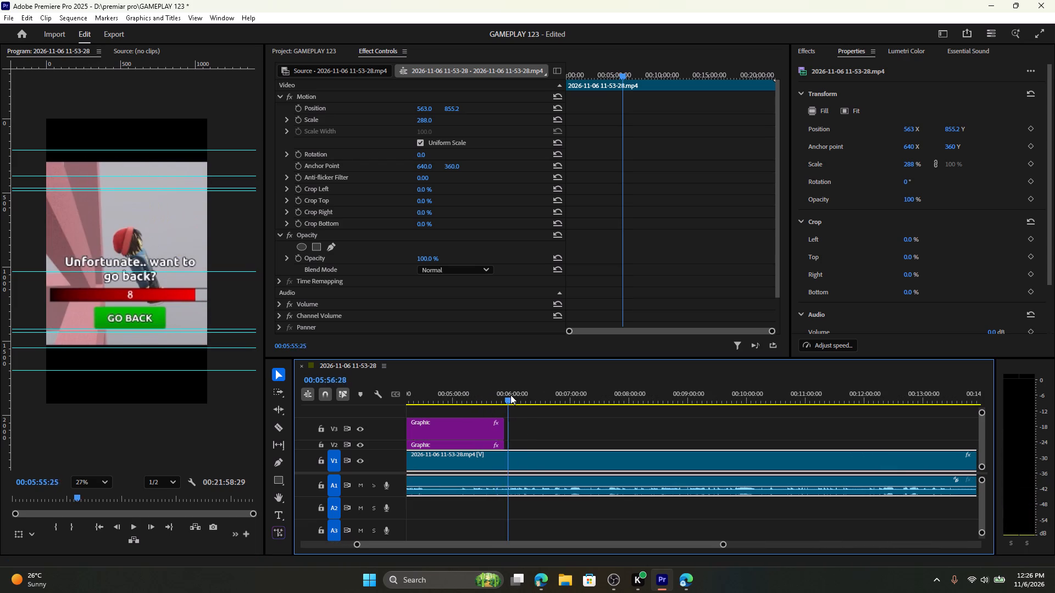
{"action": "left_click_drag", "start_coordinate": [510, 395], "coordinate": [537, 405]}
{"action": "key", "text": "space"}
{"action": "key", "text": "space"}
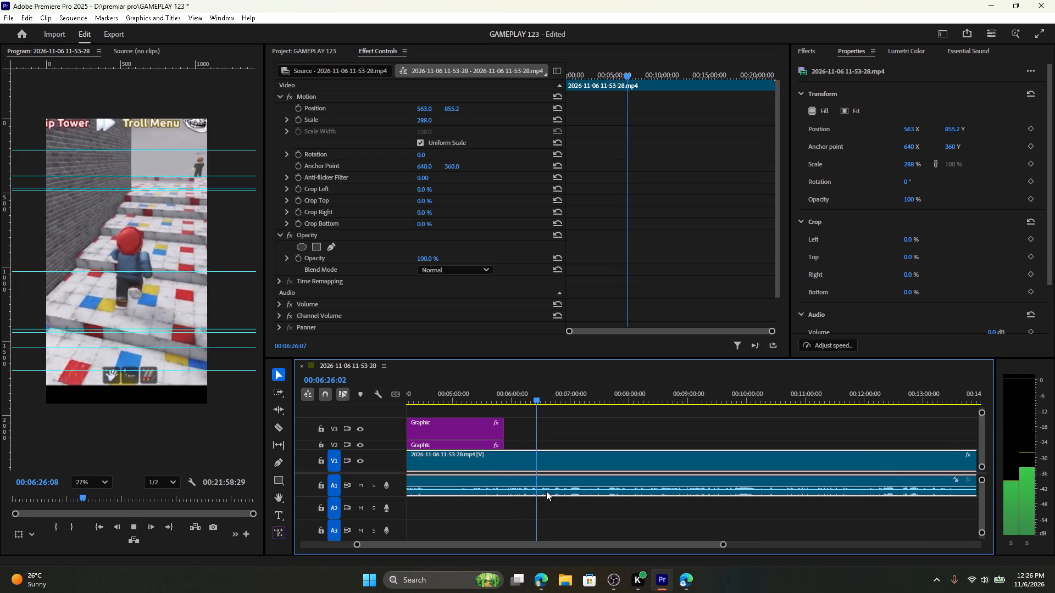
{"action": "key", "text": "c"}
{"action": "left_click", "coordinate": [538, 460]}
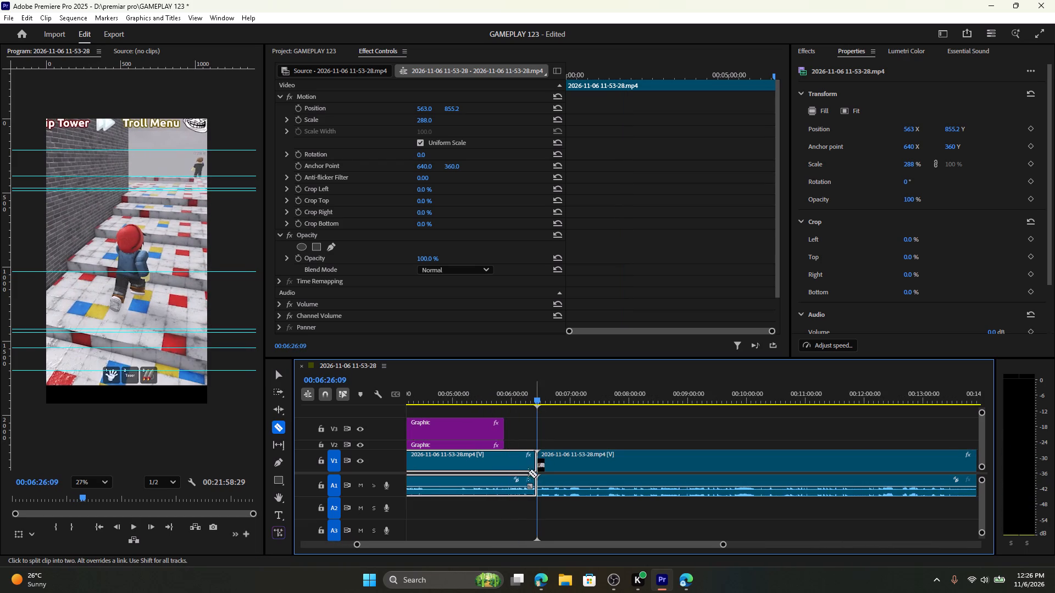
Delete the gameplay segment before the 00:06:26:09 cut and close the gap it leaves.
{"action": "key", "text": "v"}
{"action": "left_click", "coordinate": [496, 467]}
{"action": "key", "text": "Delete"}
{"action": "right_click", "coordinate": [495, 466]}
{"action": "left_click", "coordinate": [499, 473]}
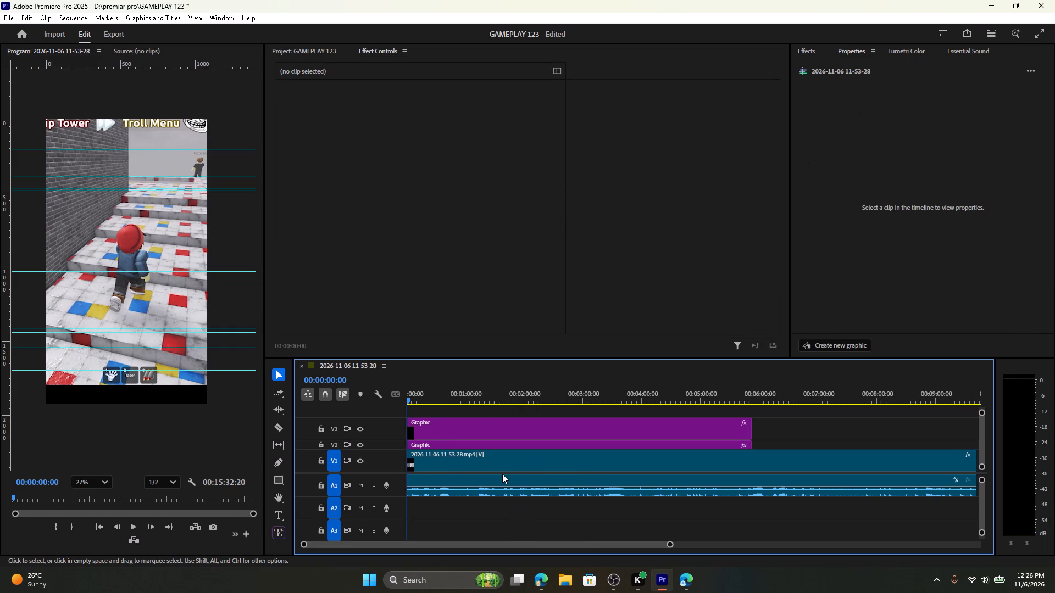
Play the trimmed opening and raise the top black bar graphic on V3 by setting its vertical position to -1930.8.
{"action": "key", "text": "space"}
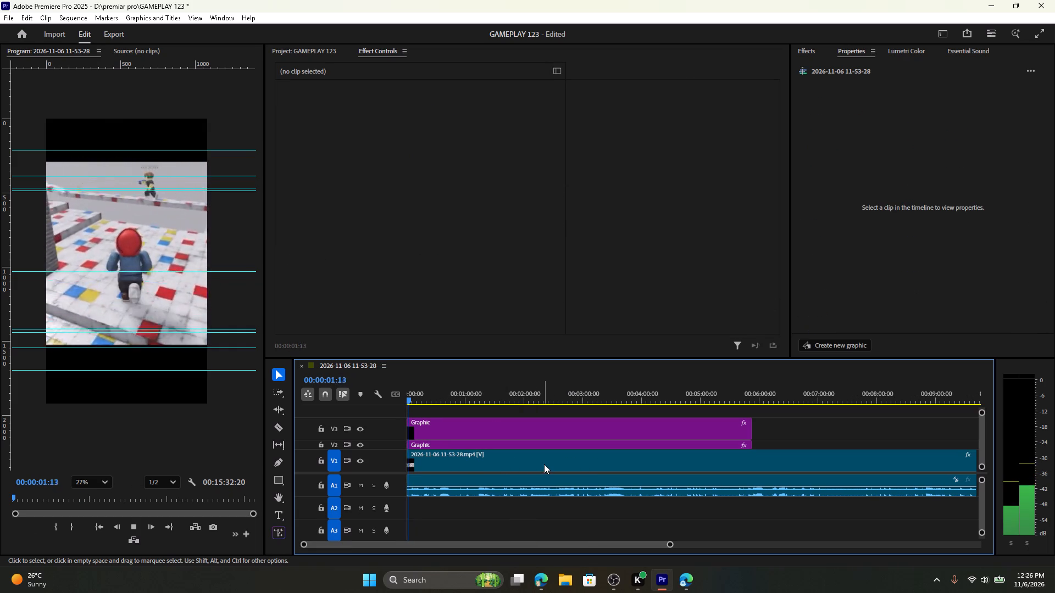
{"action": "left_click", "coordinate": [498, 426]}
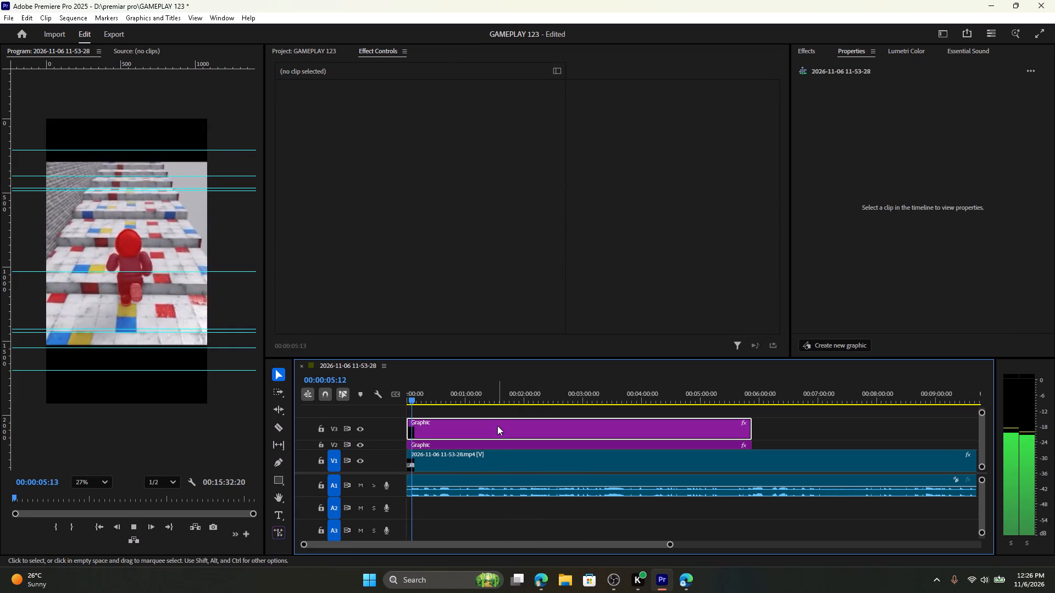
{"action": "left_click_drag", "start_coordinate": [456, 141], "coordinate": [445, 141]}
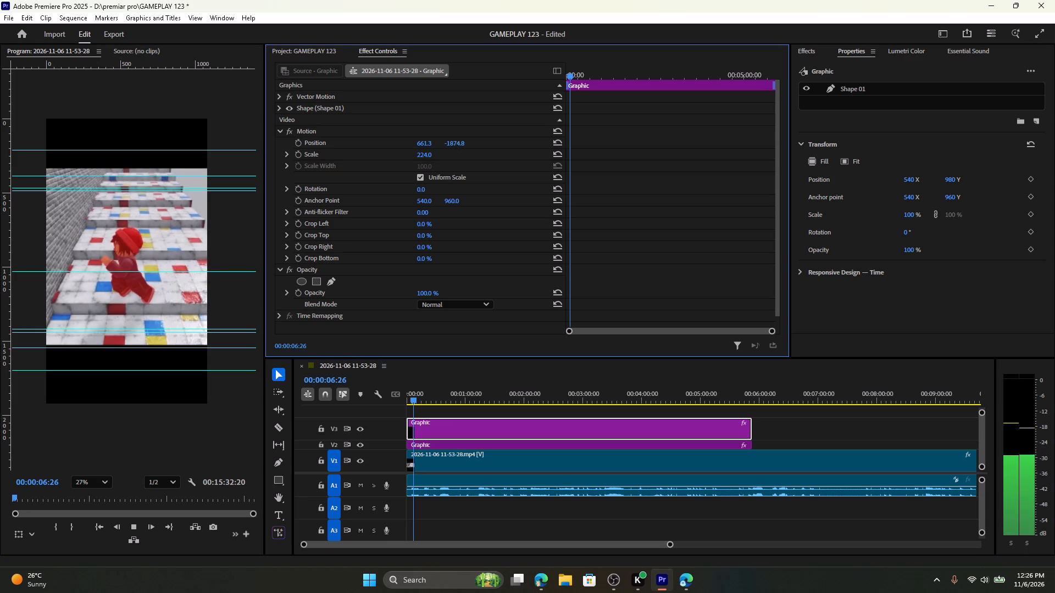
{"action": "left_click_drag", "start_coordinate": [445, 141], "coordinate": [415, 141]}
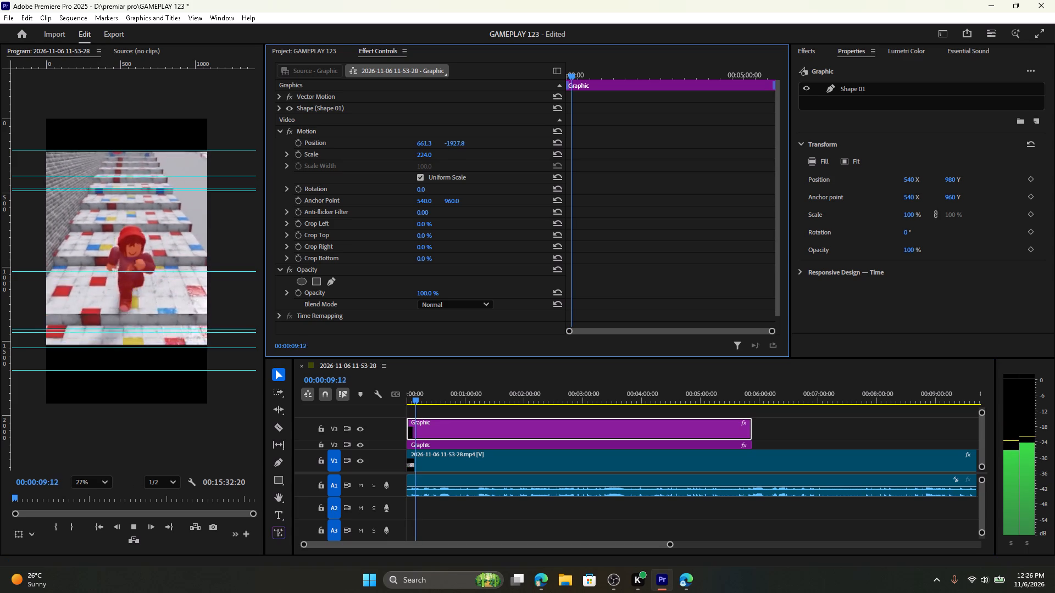
{"action": "left_click_drag", "start_coordinate": [415, 141], "coordinate": [414, 141]}
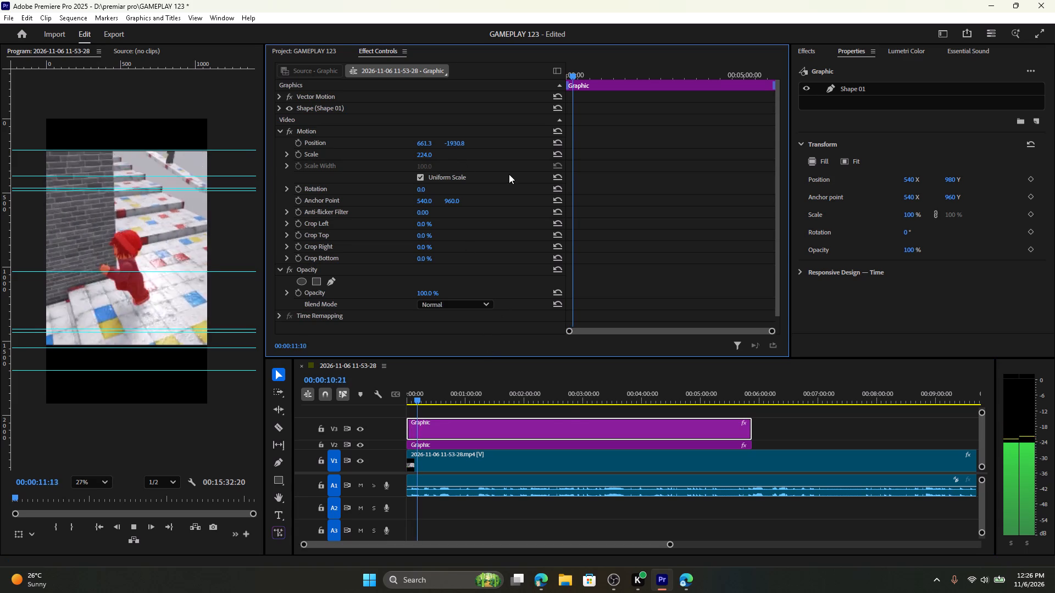
Lower the bottom black bar graphic on V2 by setting its vertical position to 1740.
{"action": "left_click", "coordinate": [524, 445]}
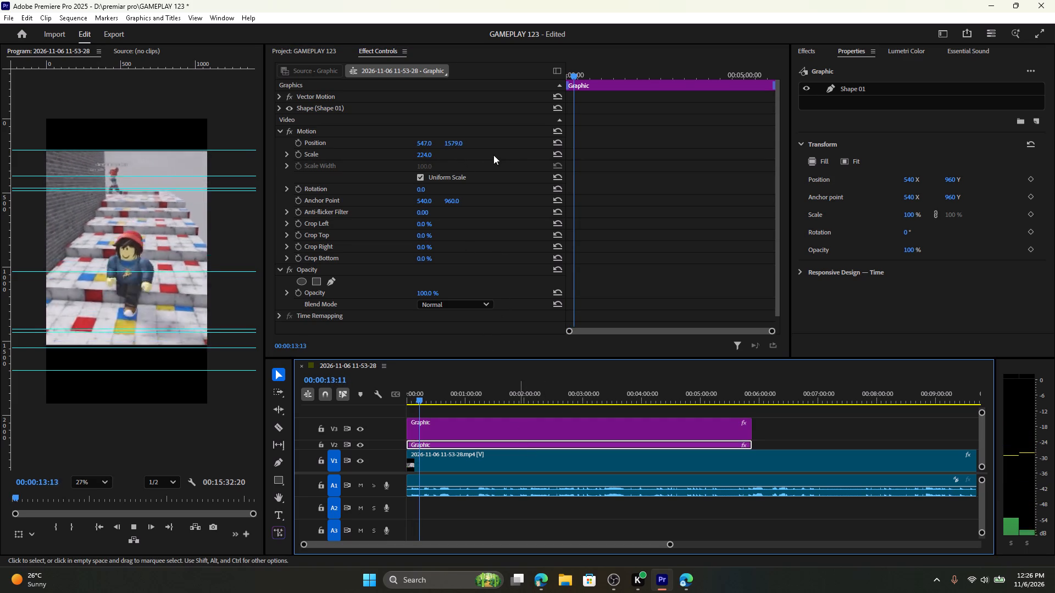
{"action": "left_click_drag", "start_coordinate": [452, 142], "coordinate": [463, 144]}
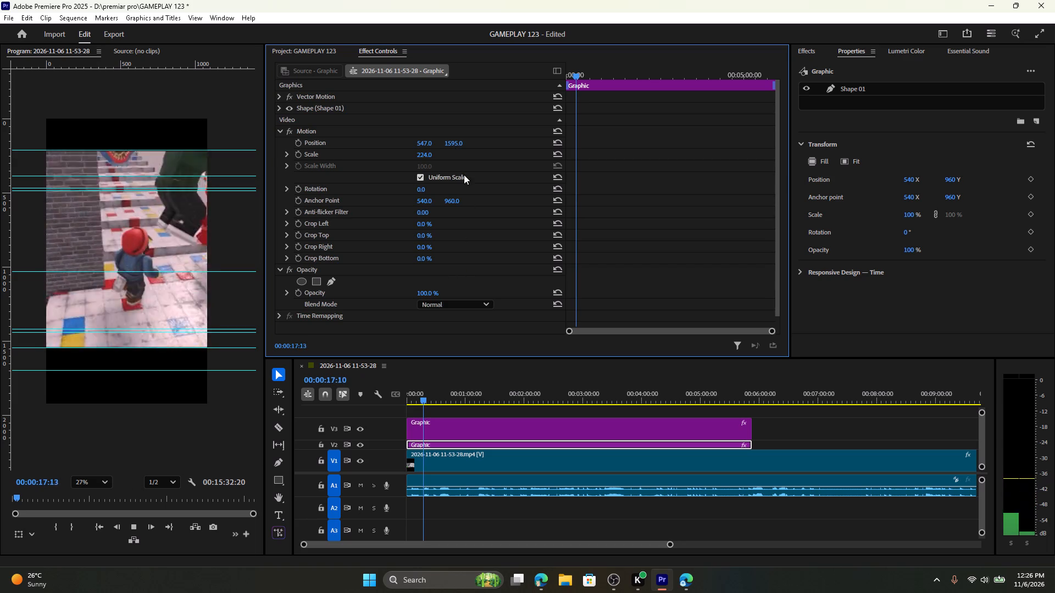
{"action": "left_click_drag", "start_coordinate": [447, 142], "coordinate": [487, 143]}
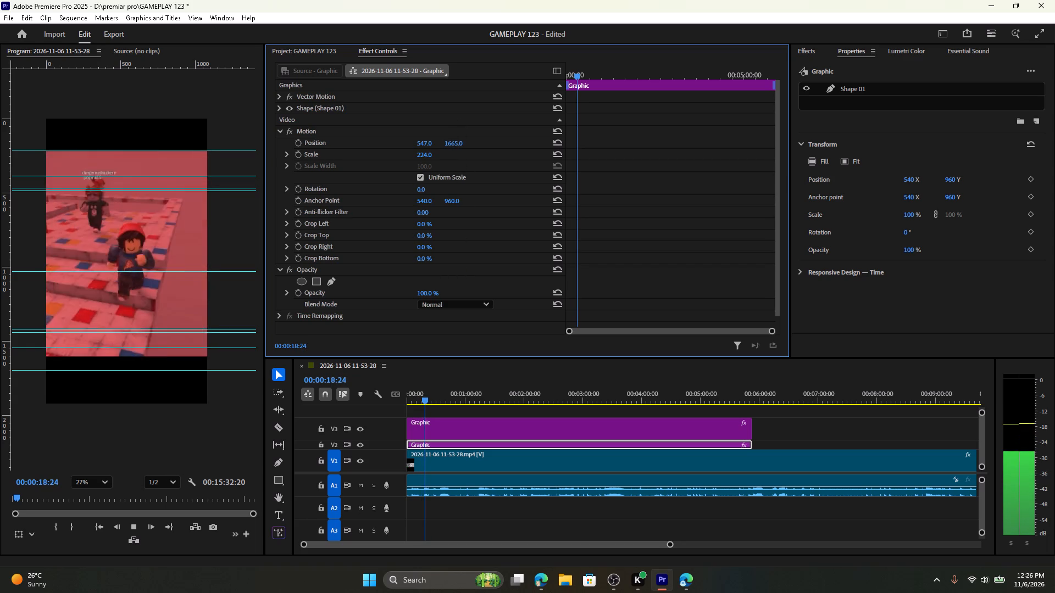
{"action": "left_click_drag", "start_coordinate": [487, 143], "coordinate": [488, 144]}
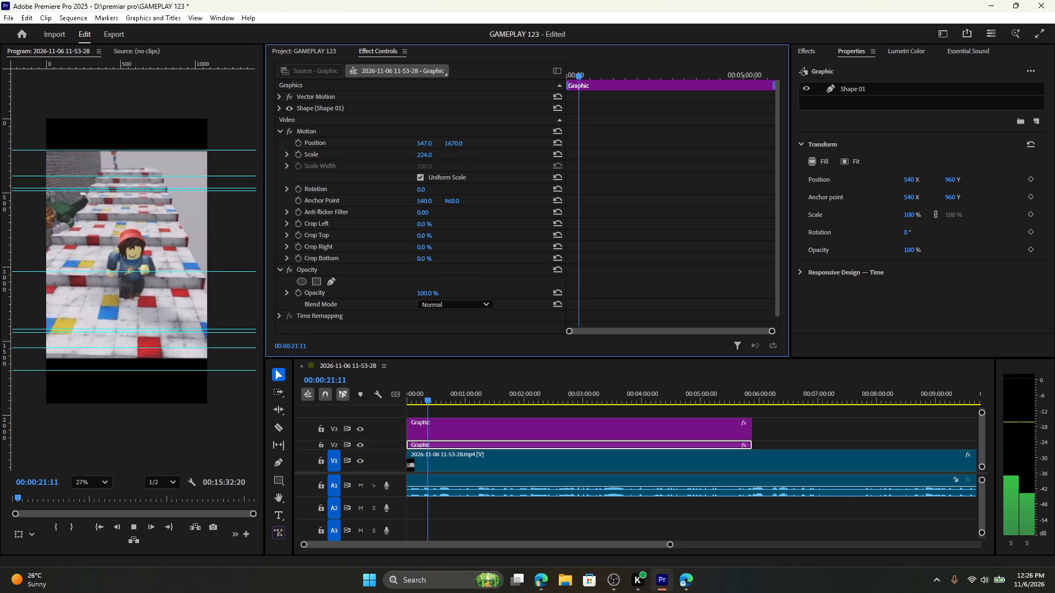
{"action": "left_click_drag", "start_coordinate": [488, 144], "coordinate": [511, 144]}
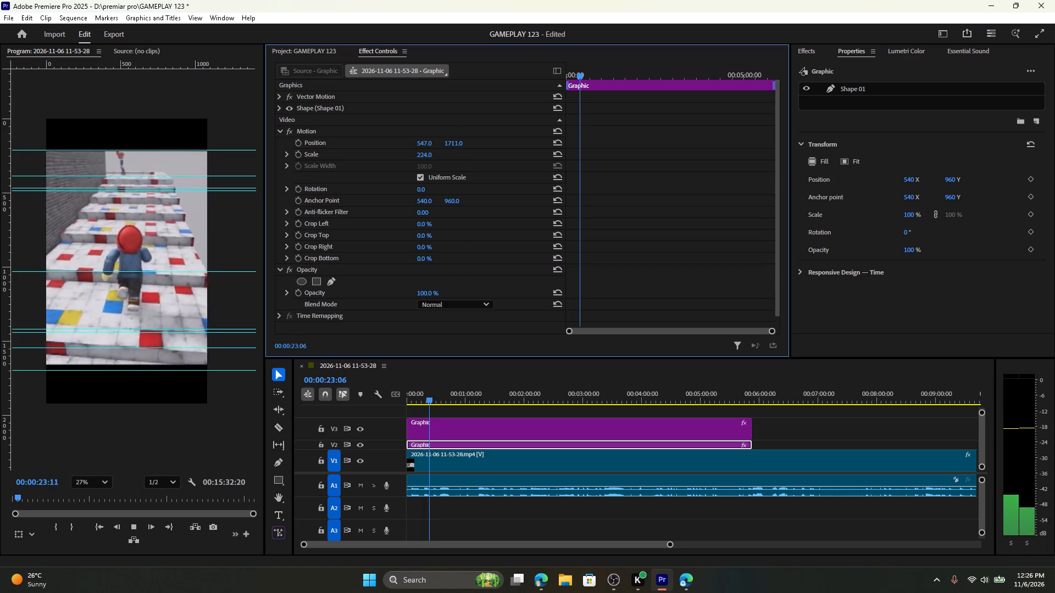
{"action": "left_click_drag", "start_coordinate": [511, 144], "coordinate": [526, 143]}
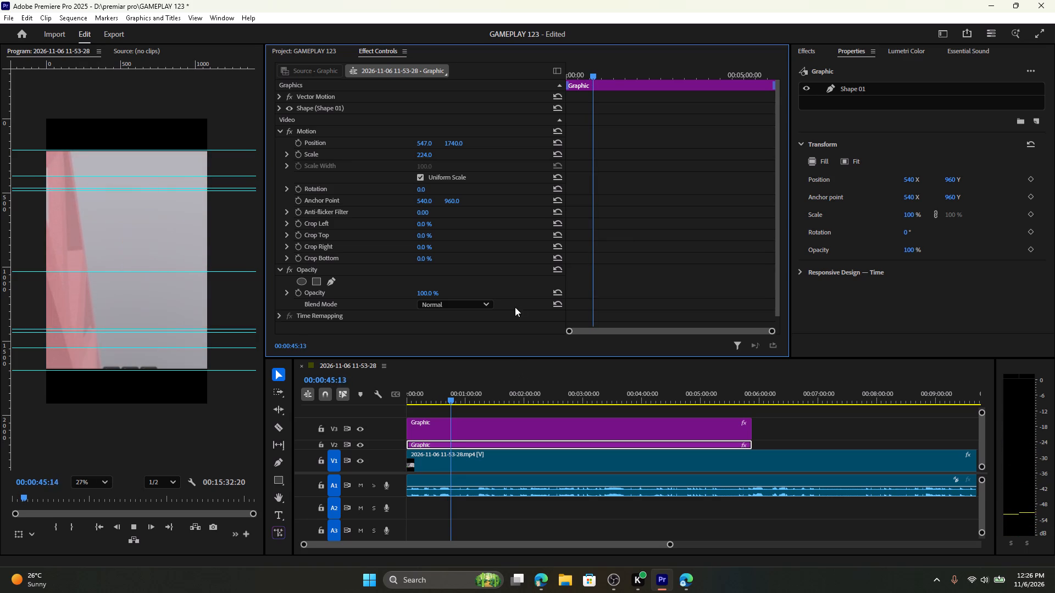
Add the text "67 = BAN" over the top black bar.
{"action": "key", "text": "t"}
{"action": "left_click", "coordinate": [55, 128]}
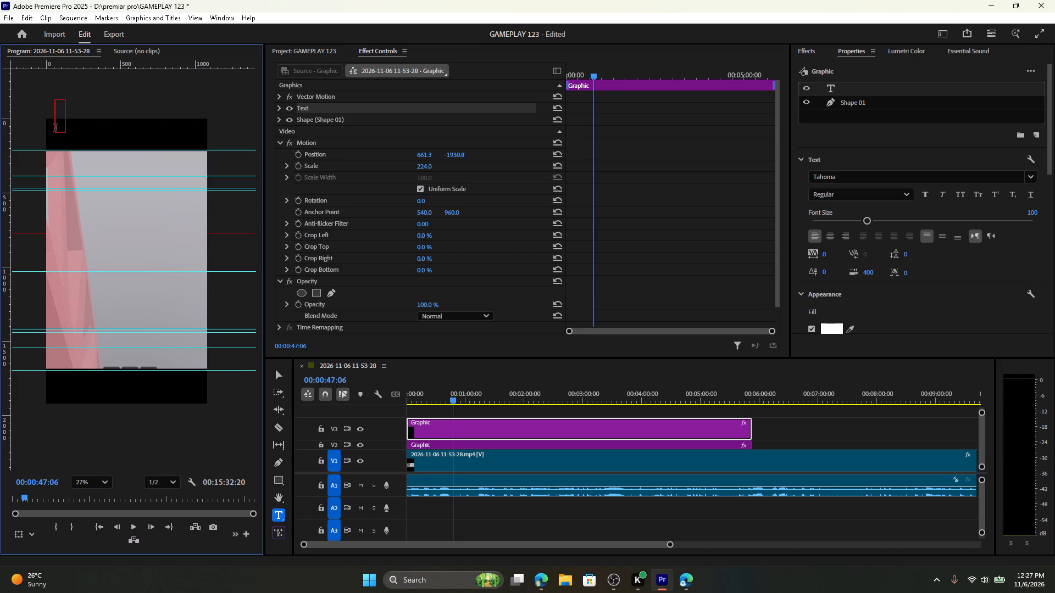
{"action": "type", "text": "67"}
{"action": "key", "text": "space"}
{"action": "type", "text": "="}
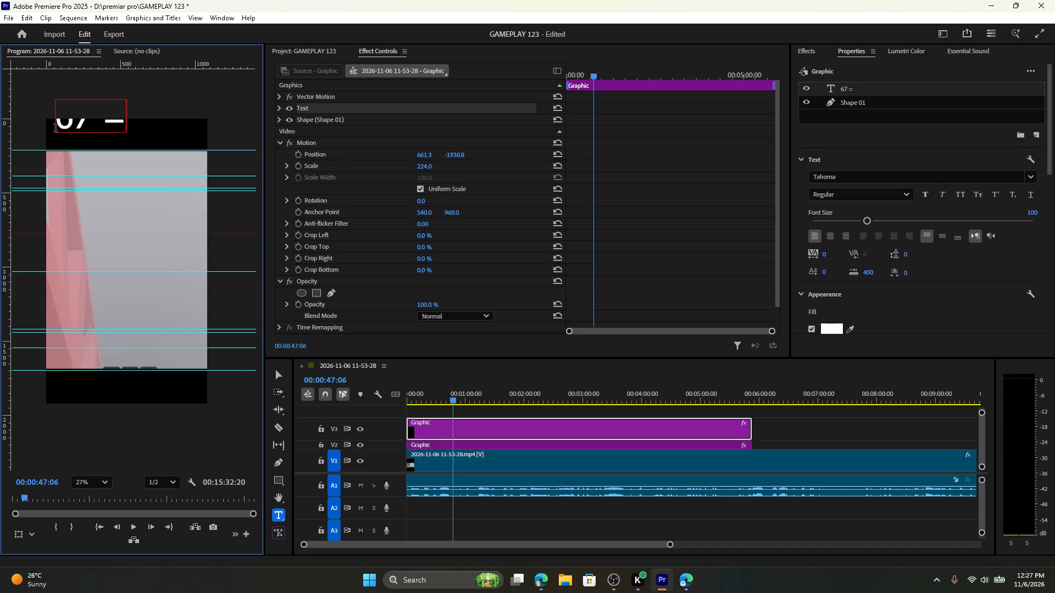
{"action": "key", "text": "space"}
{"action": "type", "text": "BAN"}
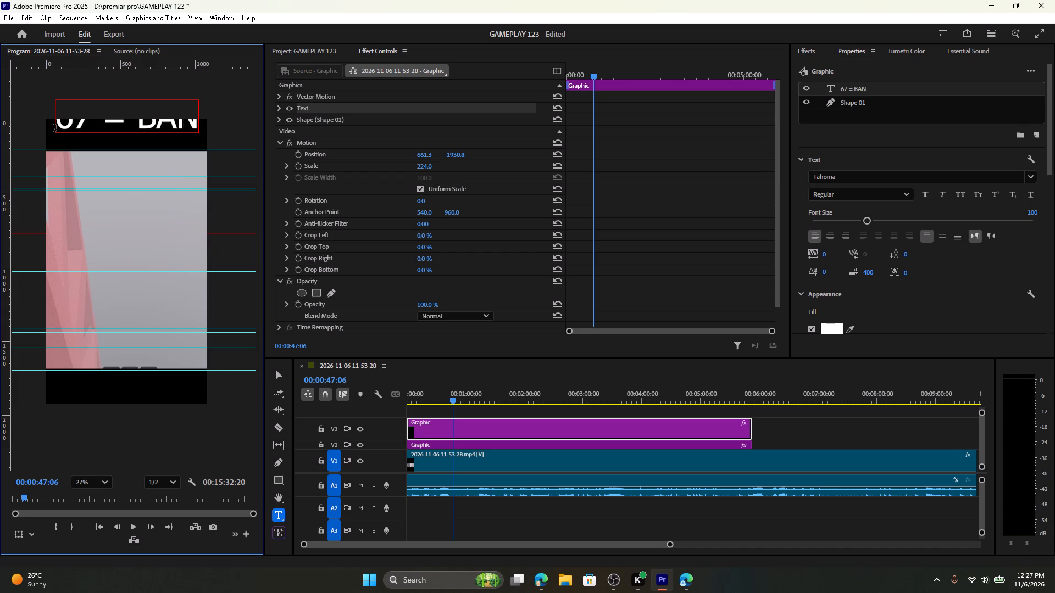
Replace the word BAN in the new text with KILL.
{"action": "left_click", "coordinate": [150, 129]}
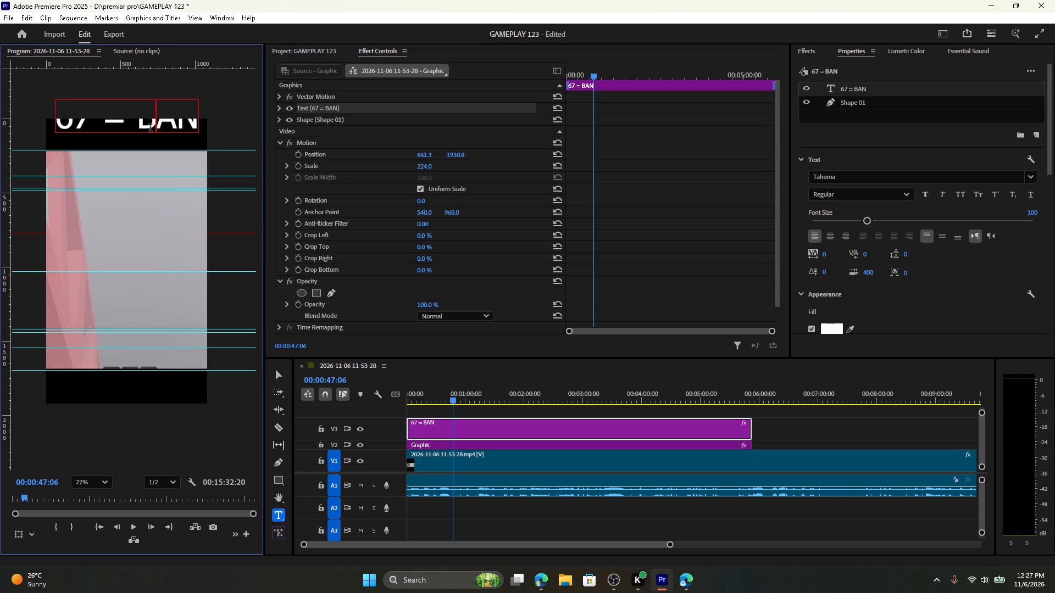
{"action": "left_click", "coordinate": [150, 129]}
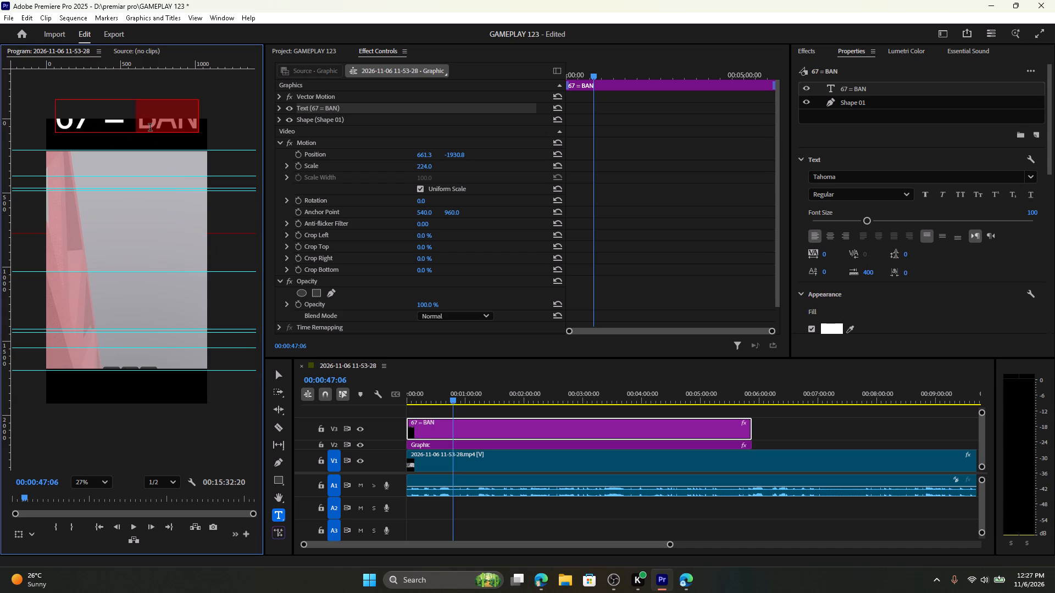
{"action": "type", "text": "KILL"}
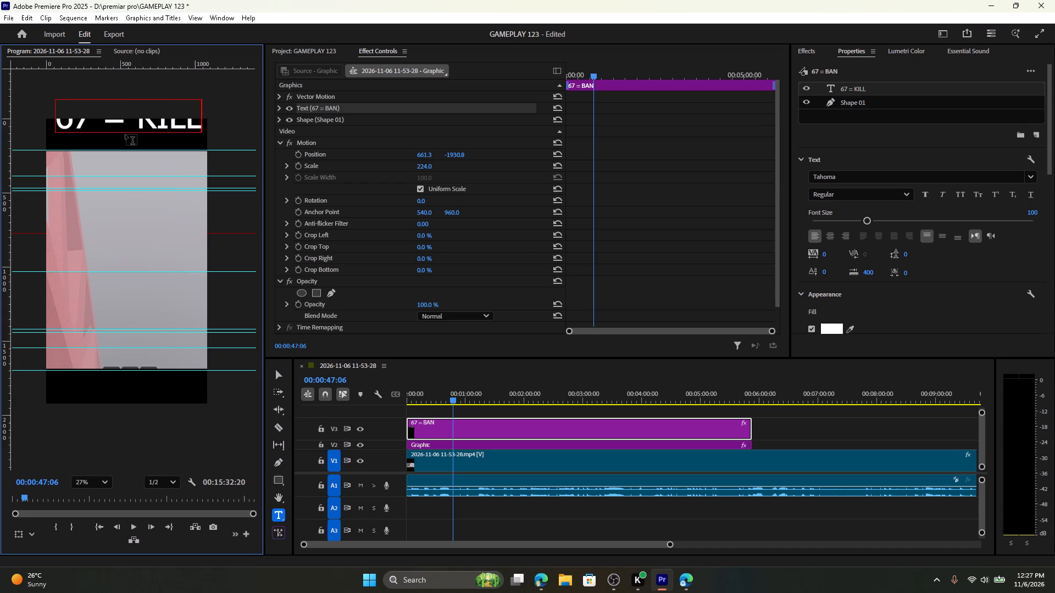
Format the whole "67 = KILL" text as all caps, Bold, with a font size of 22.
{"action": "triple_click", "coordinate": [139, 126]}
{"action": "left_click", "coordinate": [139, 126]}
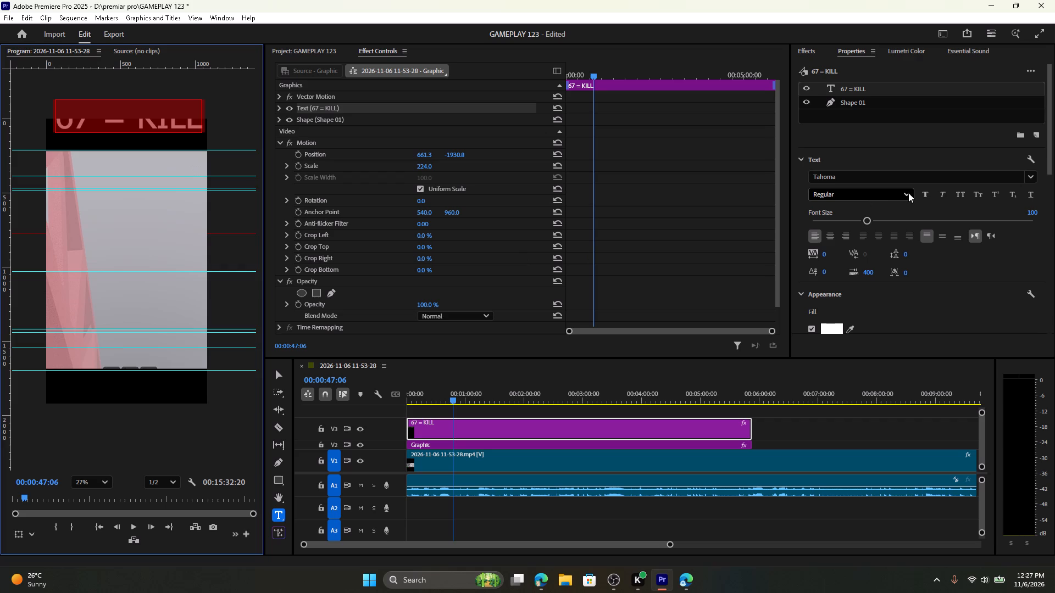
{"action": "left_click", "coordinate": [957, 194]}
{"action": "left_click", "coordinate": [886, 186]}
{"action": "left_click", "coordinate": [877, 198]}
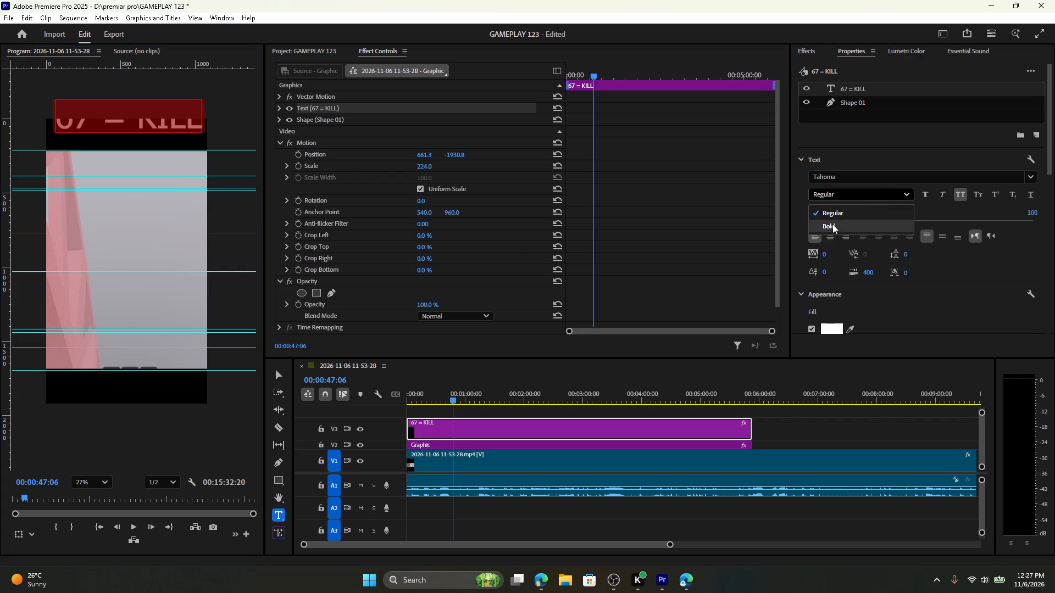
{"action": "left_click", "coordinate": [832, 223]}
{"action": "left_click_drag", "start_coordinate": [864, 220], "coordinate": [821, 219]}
Reposition the V3 graphic holding the top bar and its text to 723.9, -1933.1.
{"action": "left_click", "coordinate": [324, 95]}
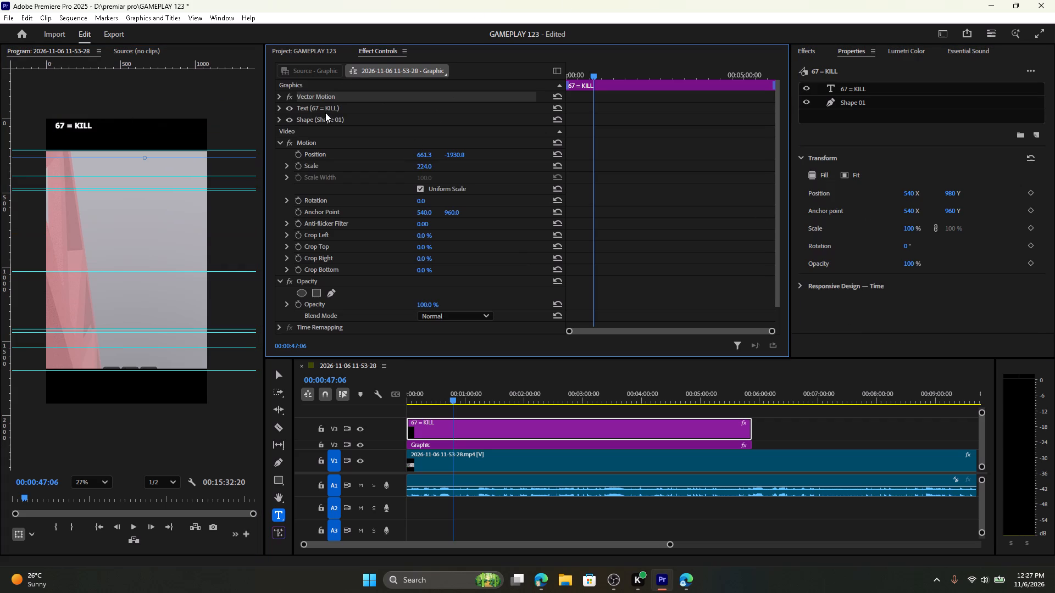
{"action": "left_click", "coordinate": [324, 149]}
{"action": "left_click_drag", "start_coordinate": [456, 156], "coordinate": [473, 158]}
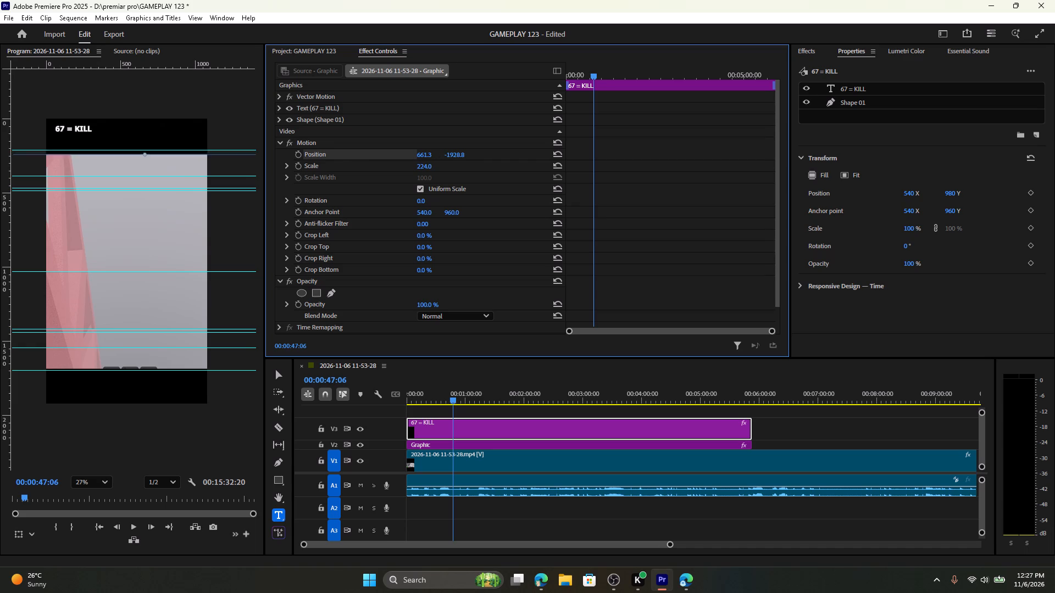
{"action": "left_click_drag", "start_coordinate": [473, 158], "coordinate": [319, 183]}
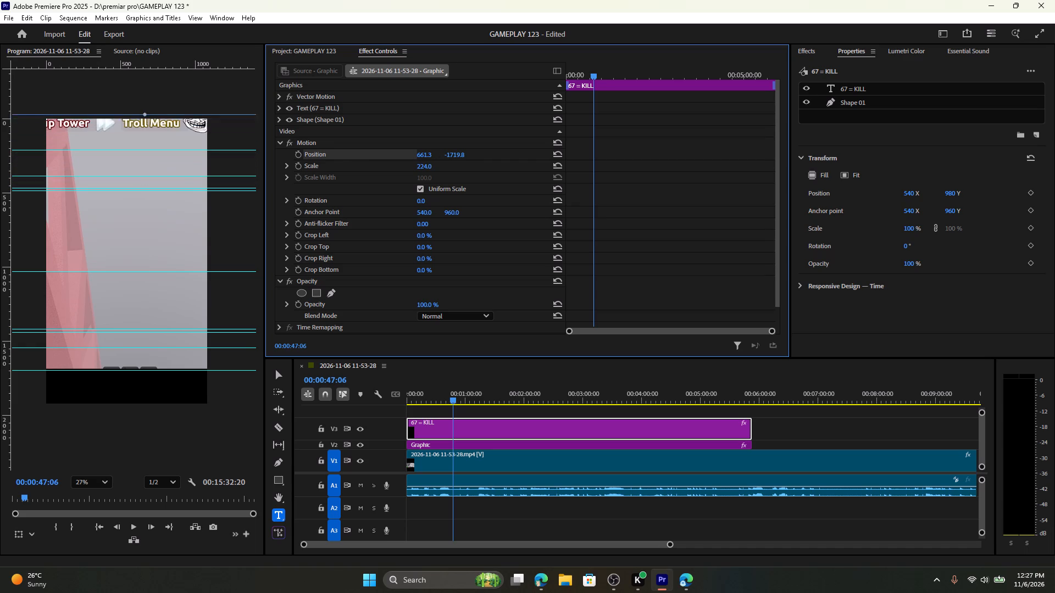
{"action": "left_click_drag", "start_coordinate": [319, 183], "coordinate": [452, 204]}
{"action": "left_click", "coordinate": [471, 424]}
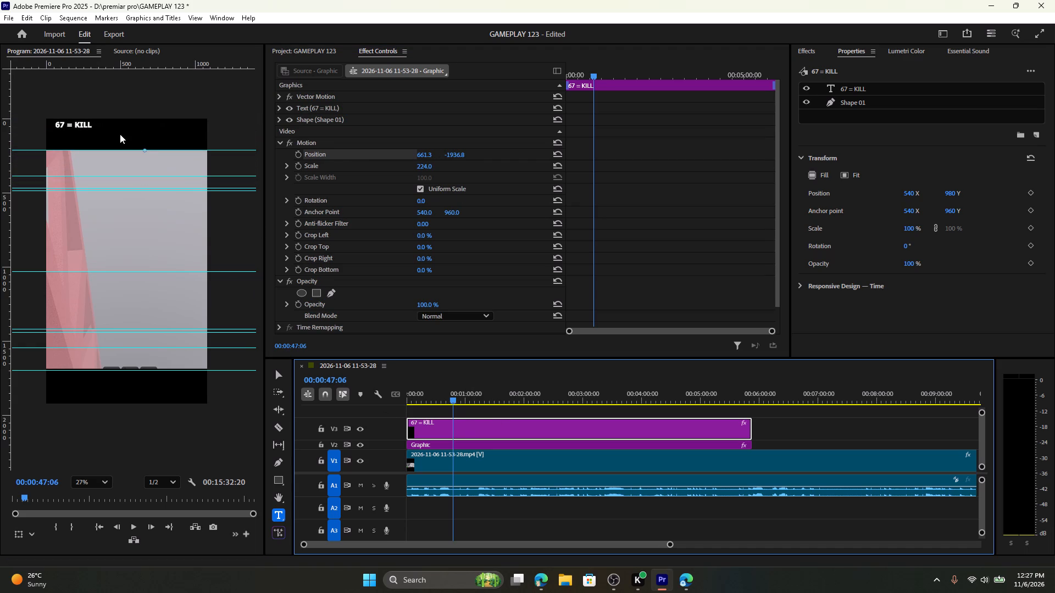
{"action": "double_click", "coordinate": [66, 124]}
{"action": "left_click_drag", "start_coordinate": [67, 124], "coordinate": [82, 126]}
{"action": "left_click_drag", "start_coordinate": [75, 124], "coordinate": [84, 125]}
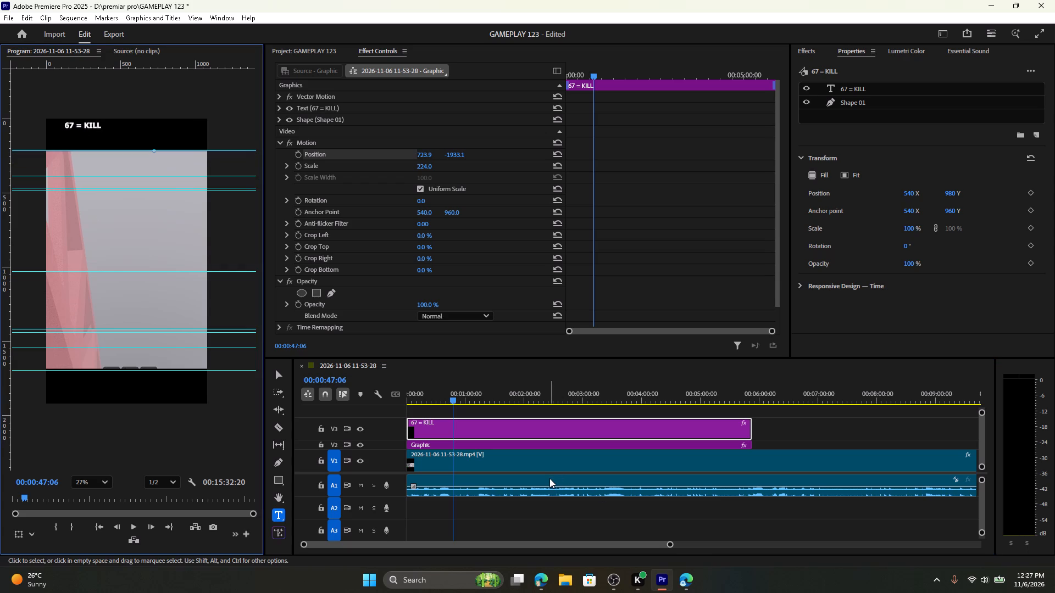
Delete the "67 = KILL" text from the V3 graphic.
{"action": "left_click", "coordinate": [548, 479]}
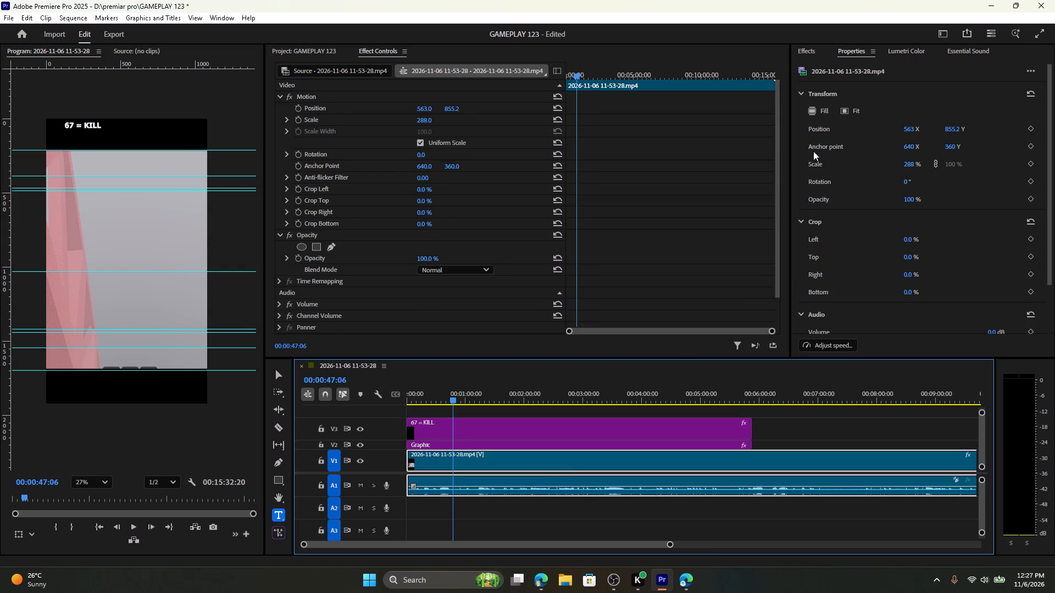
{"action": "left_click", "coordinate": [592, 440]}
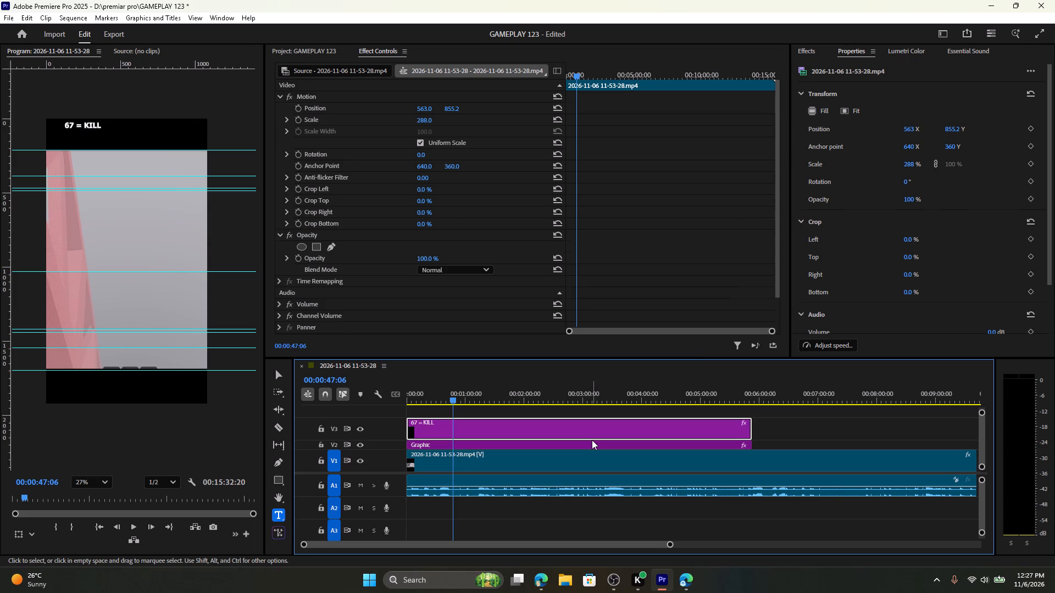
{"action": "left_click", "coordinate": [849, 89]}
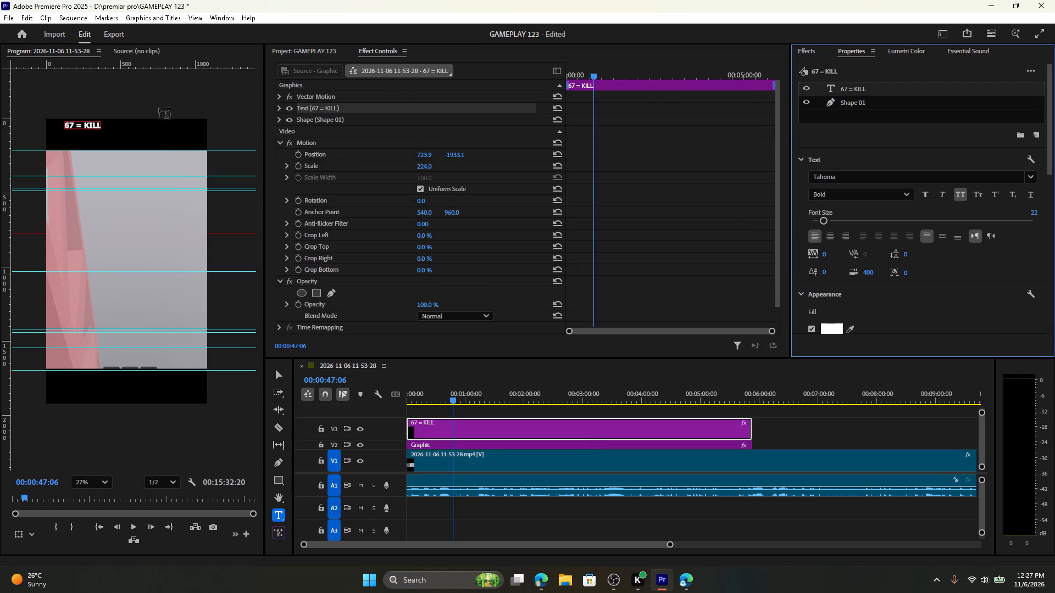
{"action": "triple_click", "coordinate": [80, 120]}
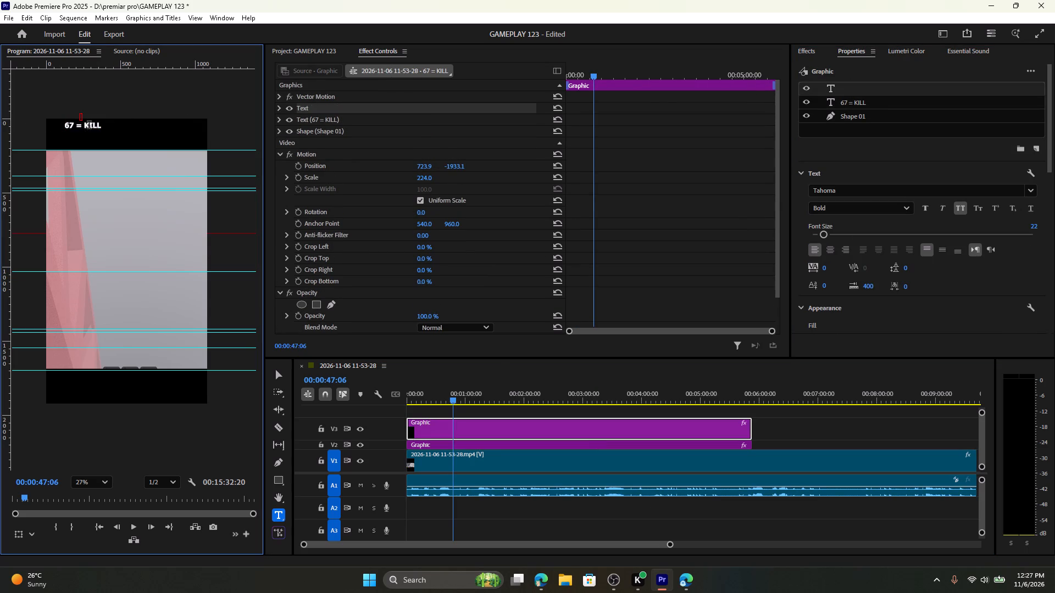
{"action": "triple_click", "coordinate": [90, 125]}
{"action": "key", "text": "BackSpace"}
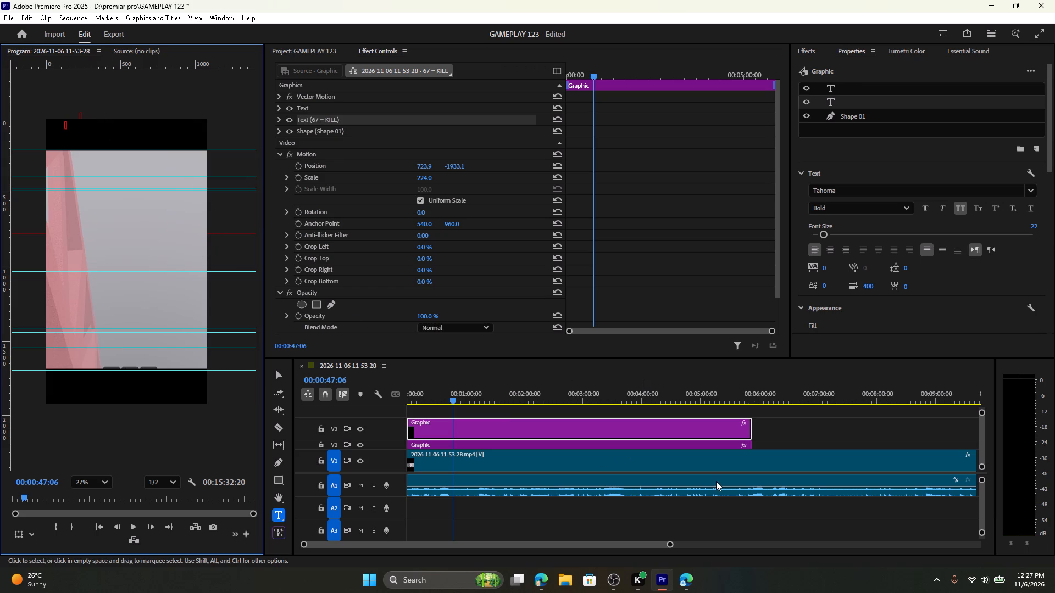
Return the playhead to the start of the sequence.
{"action": "left_click", "coordinate": [809, 421]}
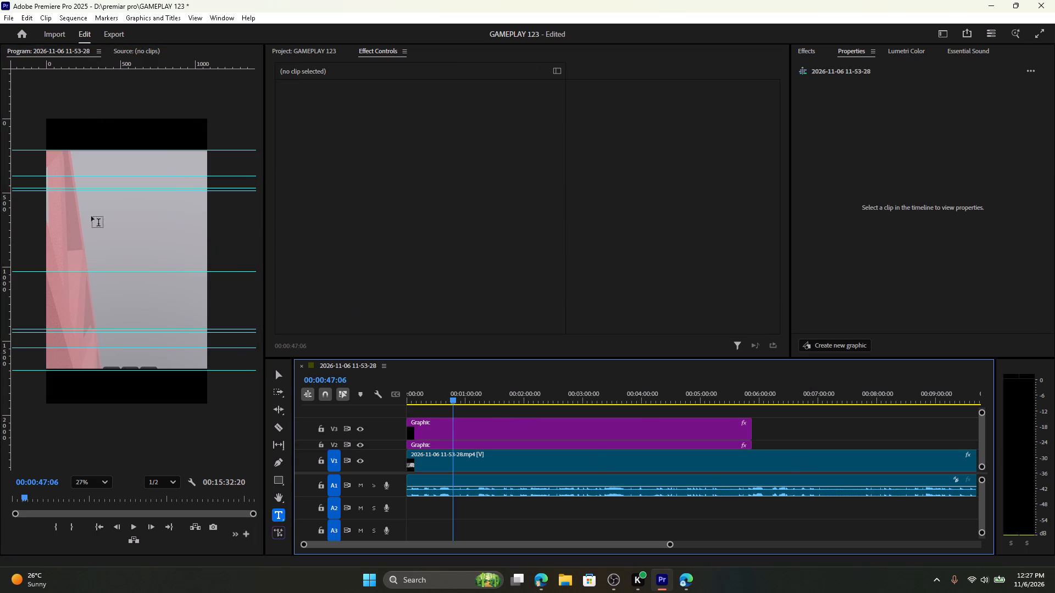
{"action": "left_click", "coordinate": [91, 216]}
{"action": "left_click_drag", "start_coordinate": [454, 385], "coordinate": [363, 388]}
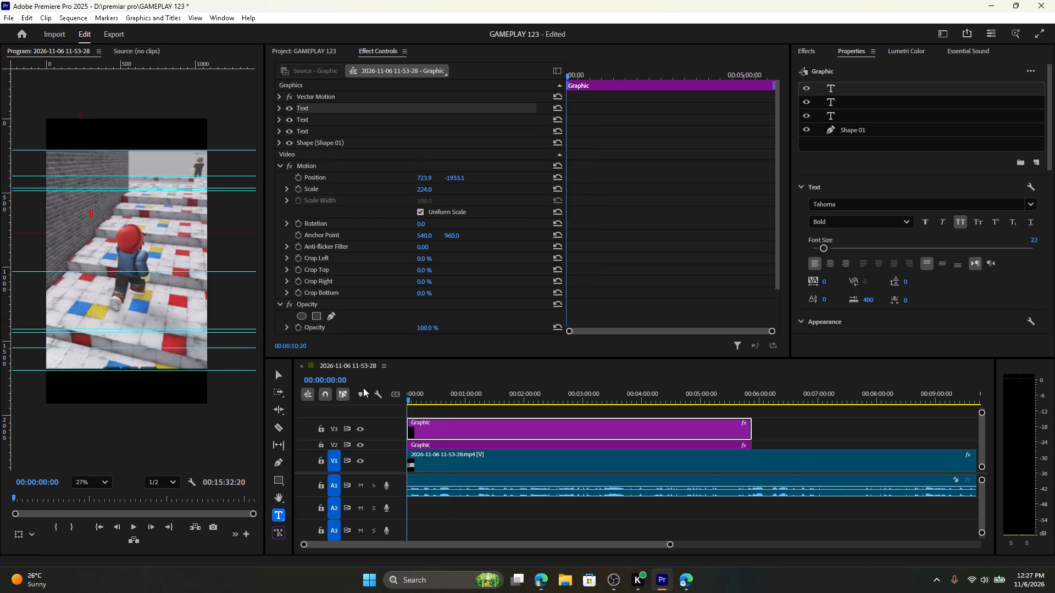
{"action": "left_click_drag", "start_coordinate": [363, 388], "coordinate": [359, 388]}
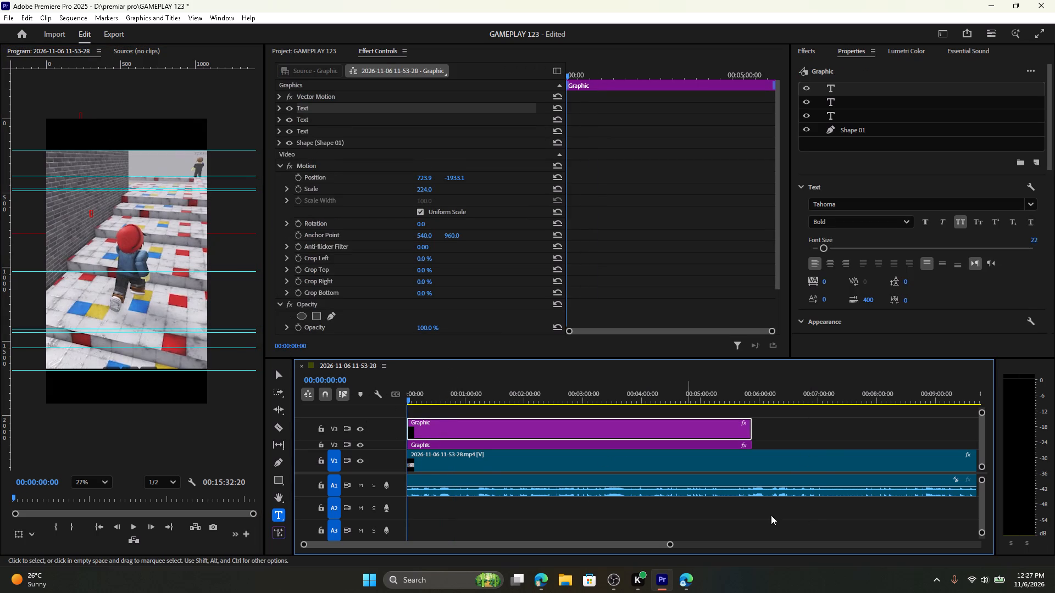
Deselect everything and lock the V3 and V2 tracks holding the black bar graphics.
{"action": "left_click", "coordinate": [816, 406]}
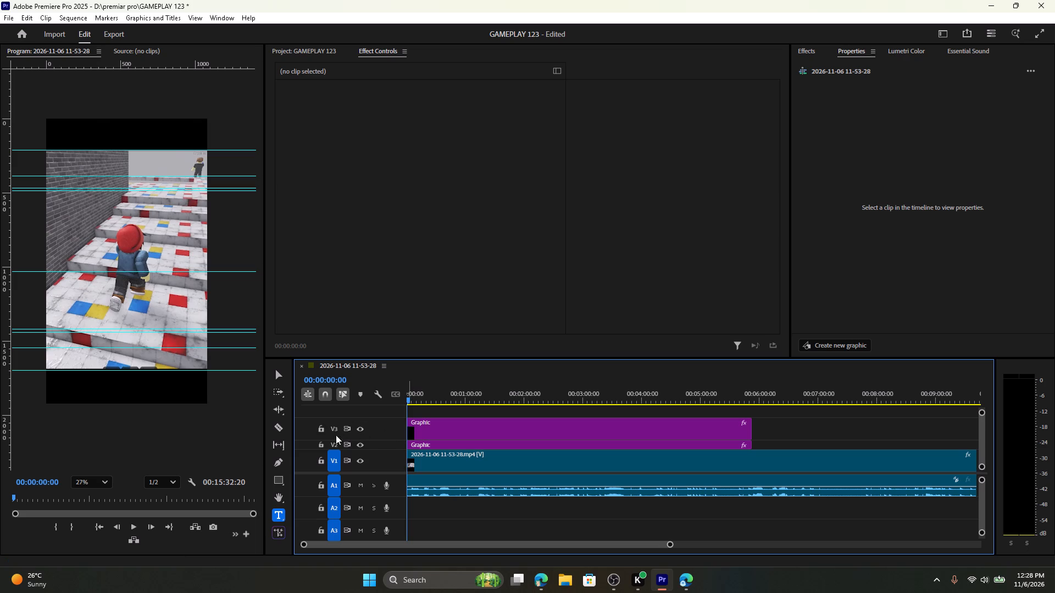
{"action": "left_click", "coordinate": [320, 429]}
{"action": "left_click", "coordinate": [320, 445]}
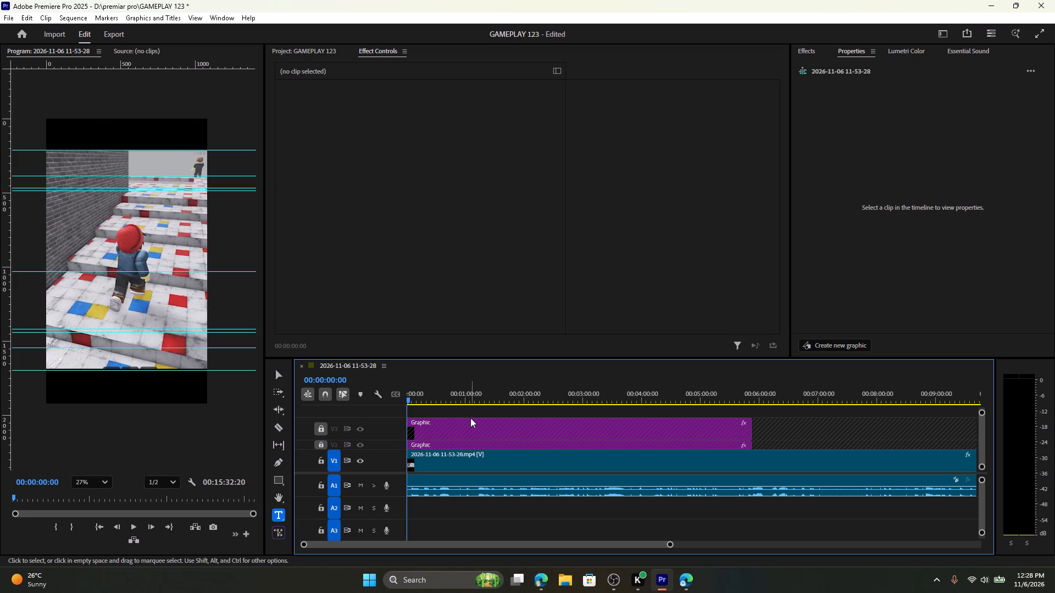
Start a new text layer on V4 over the start of the video, scaled to 264 and positioned at 1270, 1207.
{"action": "left_click", "coordinate": [69, 203]}
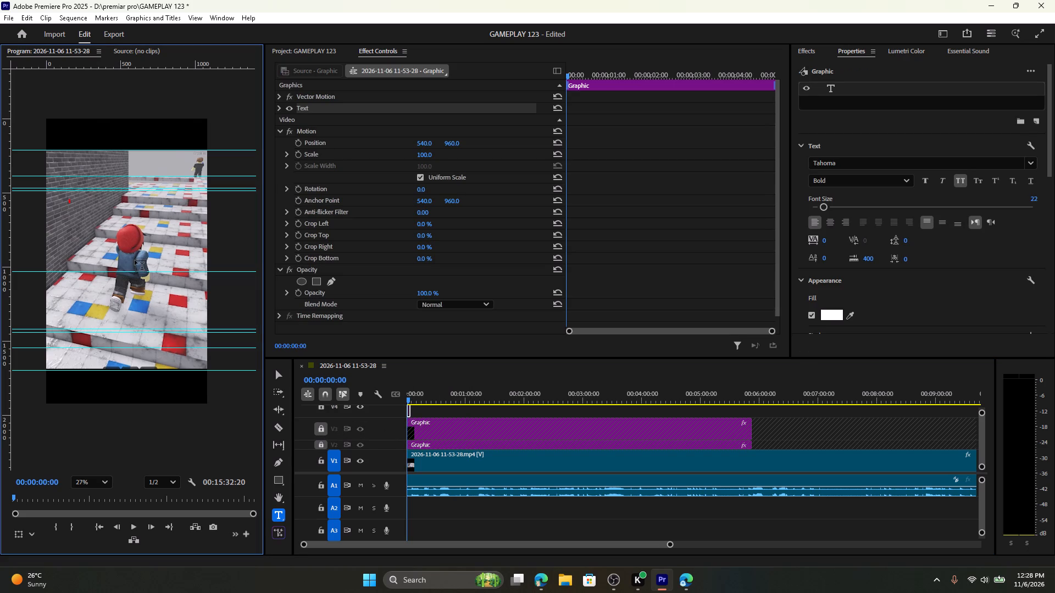
{"action": "left_click_drag", "start_coordinate": [423, 152], "coordinate": [454, 152]}
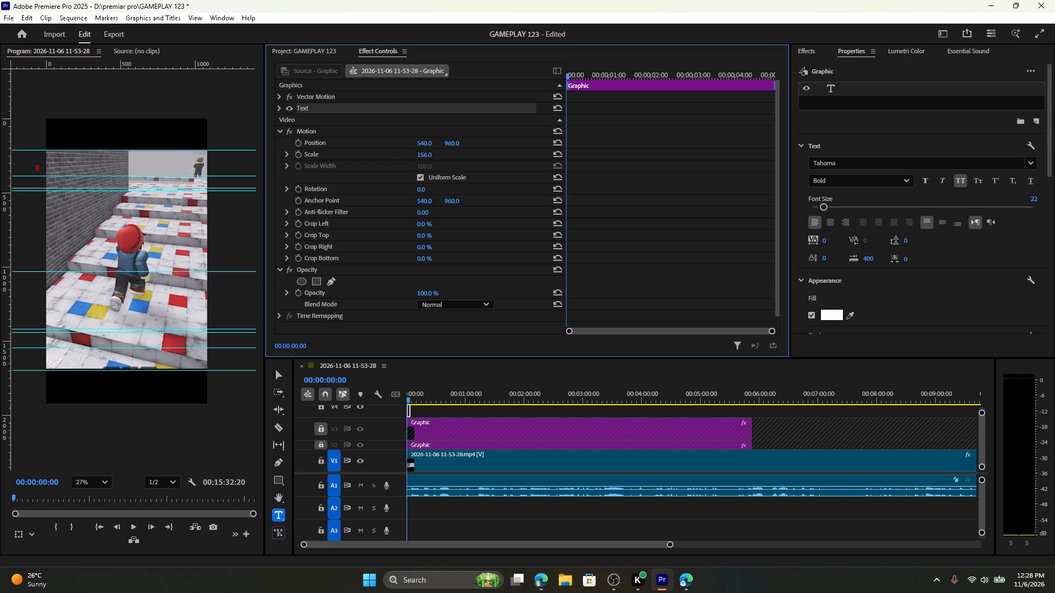
{"action": "left_click_drag", "start_coordinate": [454, 152], "coordinate": [513, 155]}
{"action": "left_click_drag", "start_coordinate": [419, 143], "coordinate": [726, 164]}
{"action": "left_click_drag", "start_coordinate": [726, 164], "coordinate": [822, 181]}
{"action": "left_click_drag", "start_coordinate": [450, 142], "coordinate": [585, 142]}
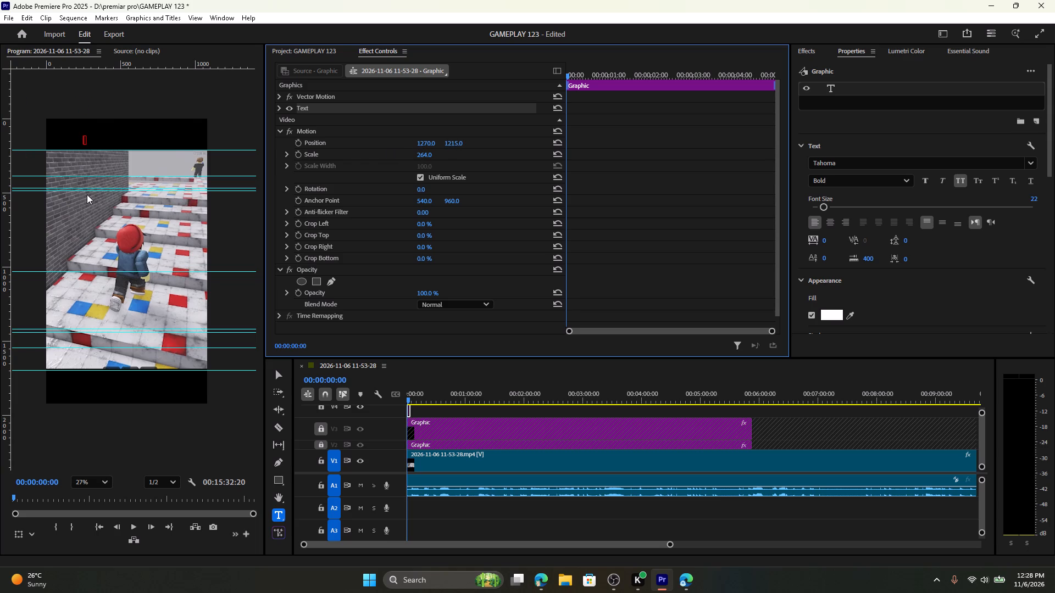
Enter the text "67 = KILL" in the new text layer on the top black bar.
{"action": "left_click", "coordinate": [85, 139]}
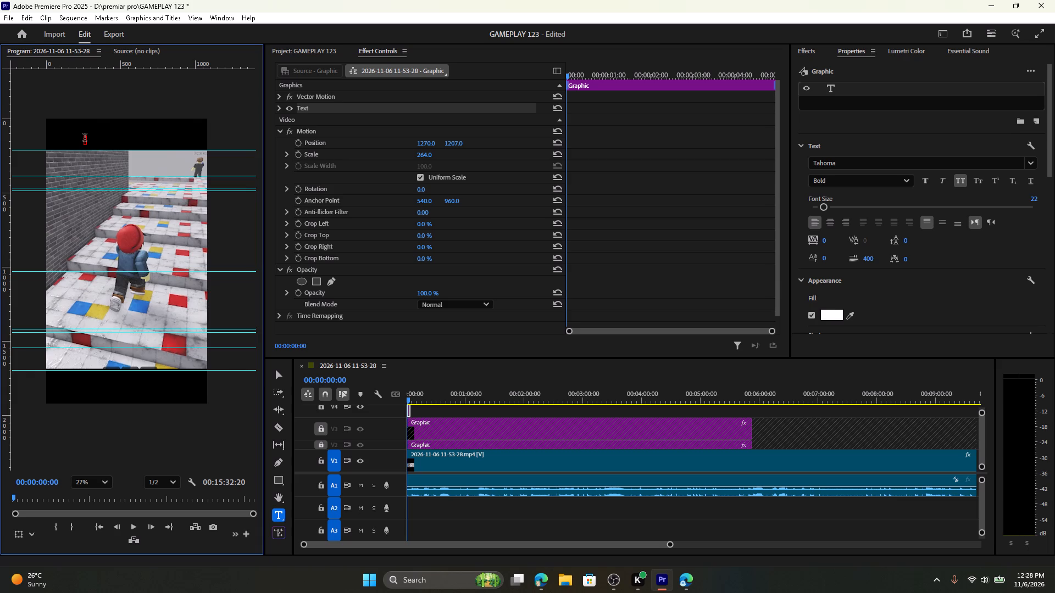
{"action": "type", "text": "67"}
{"action": "key", "text": "space"}
{"action": "type", "text": "="}
{"action": "key", "text": "space"}
{"action": "key", "text": "b"}
{"action": "key", "text": "BackSpace"}
{"action": "type", "text": "KILL"}
Scale the "67 = KILL" graphic to 333 and reposition it to 1333, 1460, within the top black bar.
{"action": "left_click_drag", "start_coordinate": [421, 153], "coordinate": [459, 158]}
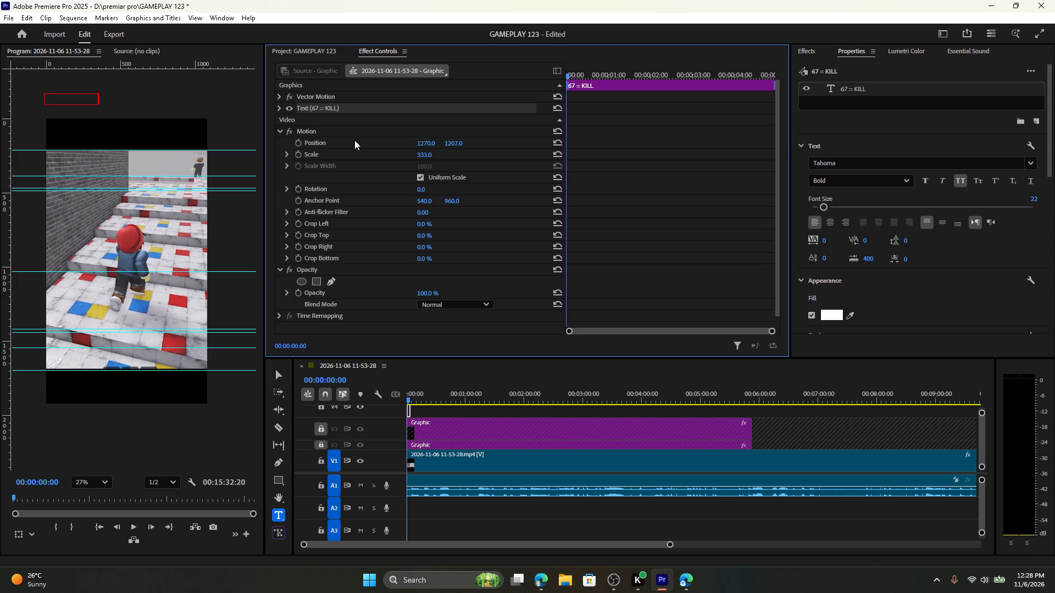
{"action": "left_click", "coordinate": [353, 141]}
{"action": "left_click_drag", "start_coordinate": [446, 143], "coordinate": [504, 145]}
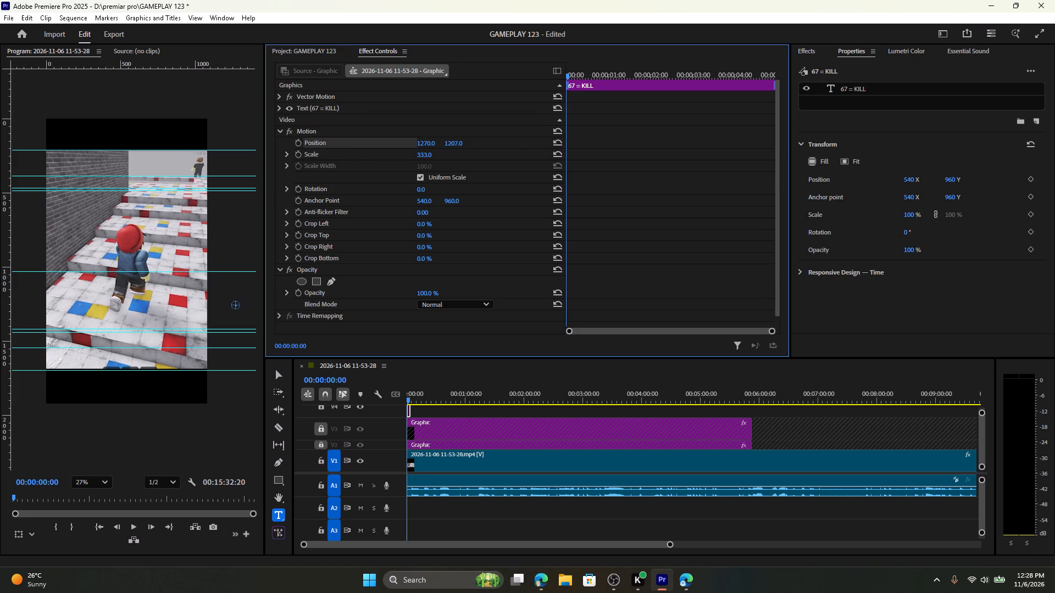
{"action": "left_click_drag", "start_coordinate": [504, 145], "coordinate": [583, 153]}
{"action": "left_click_drag", "start_coordinate": [422, 139], "coordinate": [482, 130]}
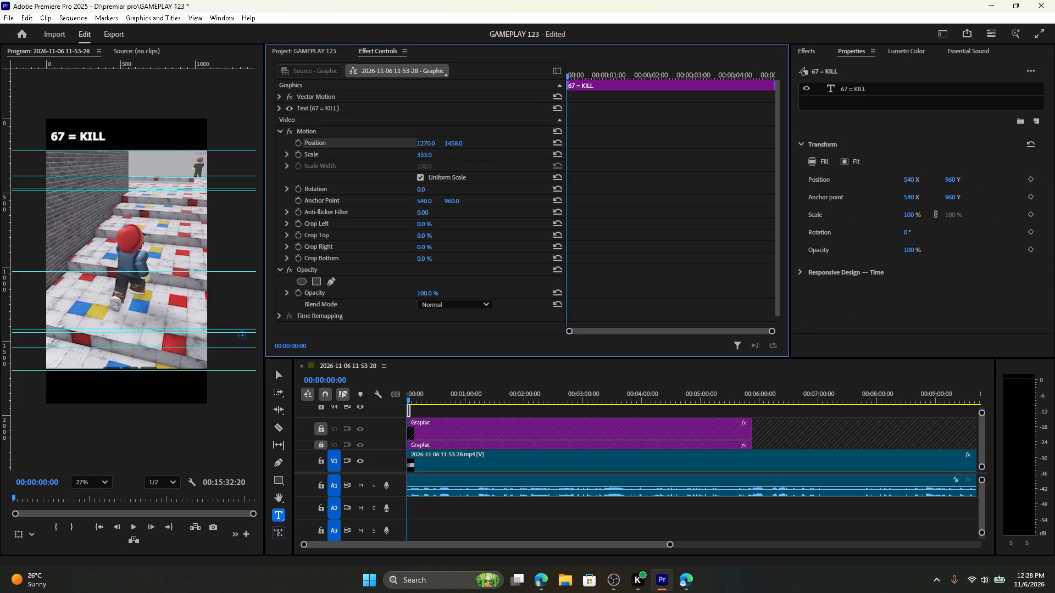
{"action": "left_click_drag", "start_coordinate": [482, 130], "coordinate": [456, 141]}
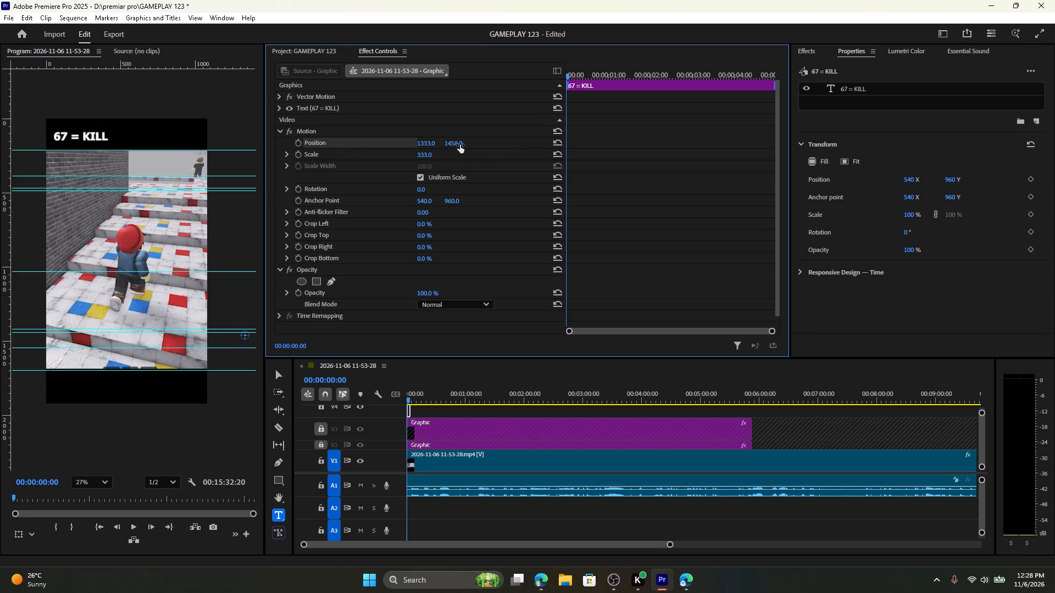
{"action": "left_click", "coordinate": [456, 143]}
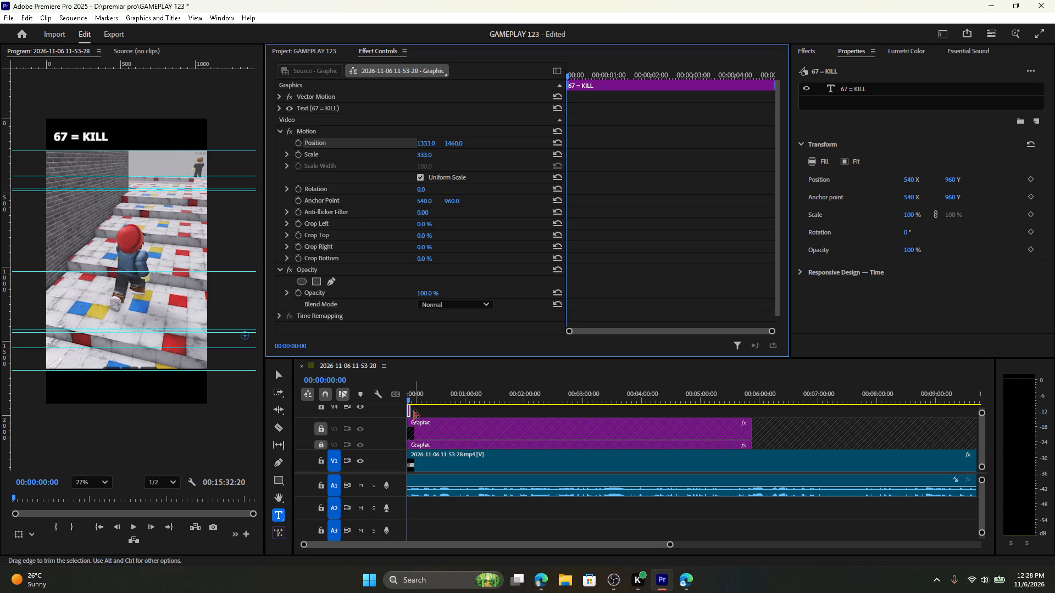
Extend the "67 = KILL" graphic on V4 until it ends slightly before the black bar graphics.
{"action": "left_click_drag", "start_coordinate": [413, 411], "coordinate": [742, 427]}
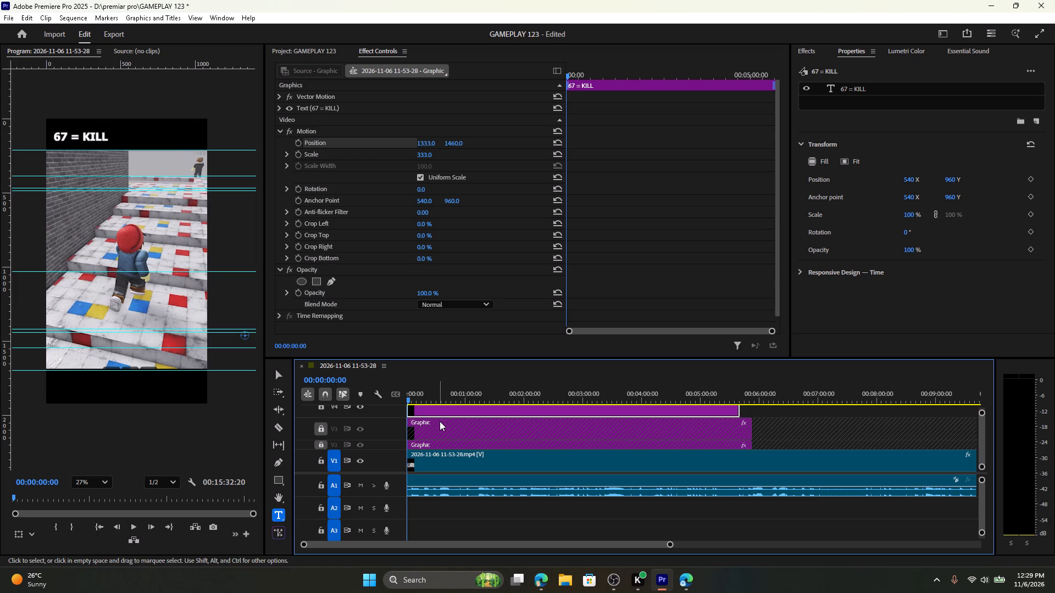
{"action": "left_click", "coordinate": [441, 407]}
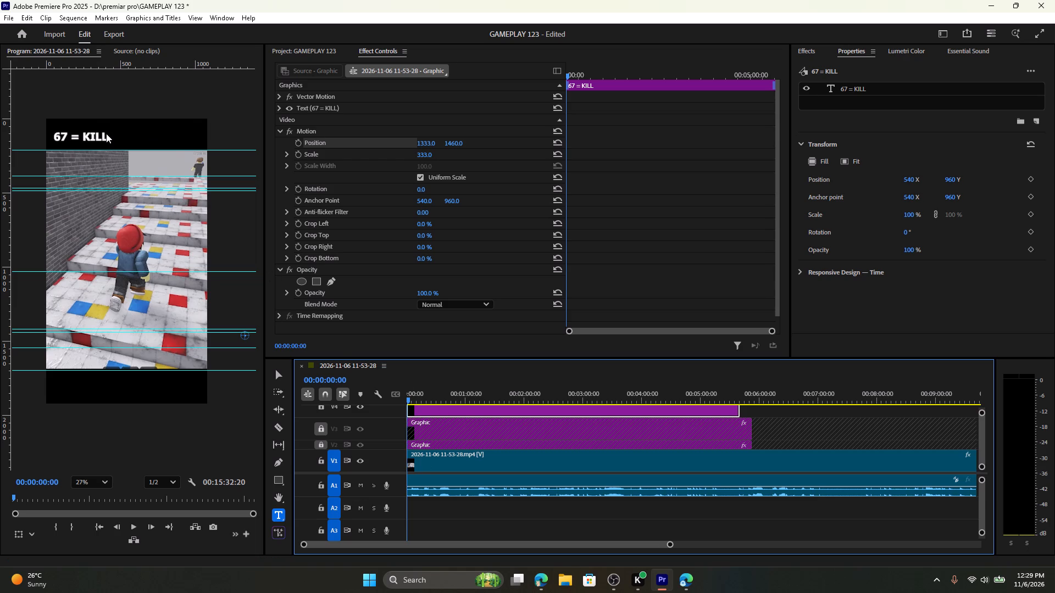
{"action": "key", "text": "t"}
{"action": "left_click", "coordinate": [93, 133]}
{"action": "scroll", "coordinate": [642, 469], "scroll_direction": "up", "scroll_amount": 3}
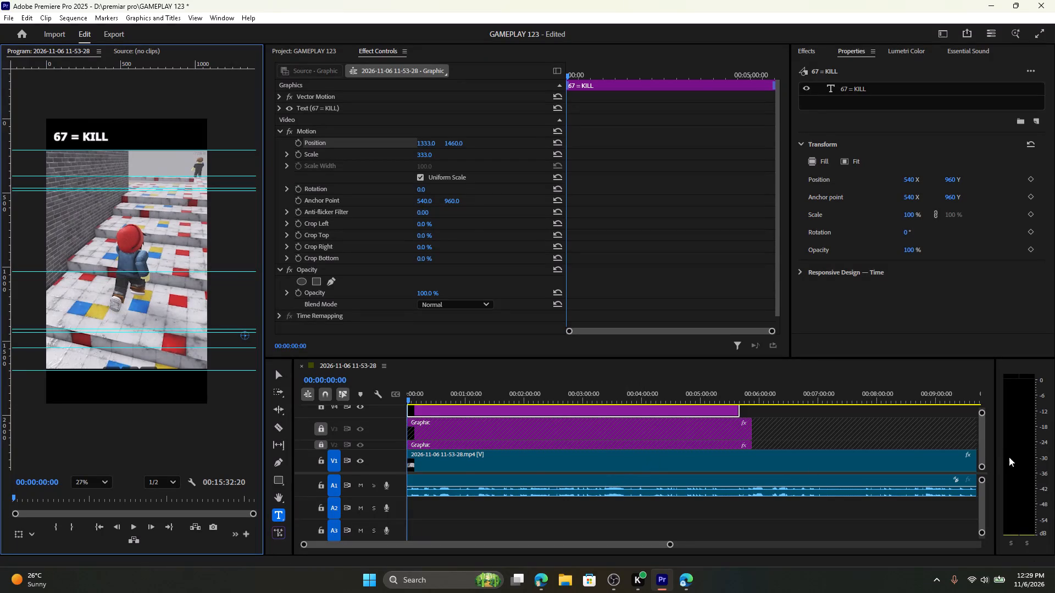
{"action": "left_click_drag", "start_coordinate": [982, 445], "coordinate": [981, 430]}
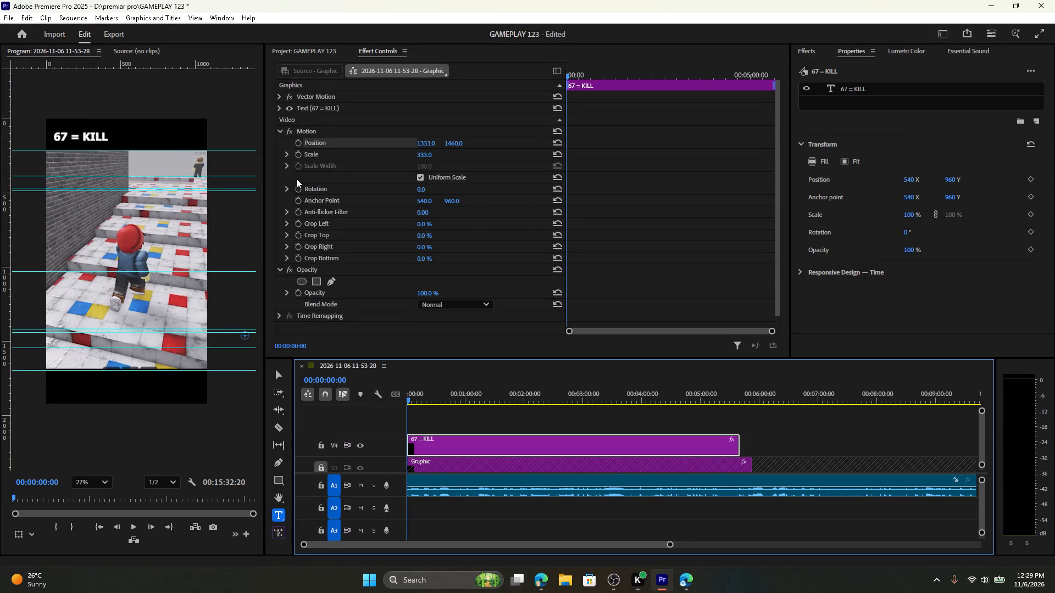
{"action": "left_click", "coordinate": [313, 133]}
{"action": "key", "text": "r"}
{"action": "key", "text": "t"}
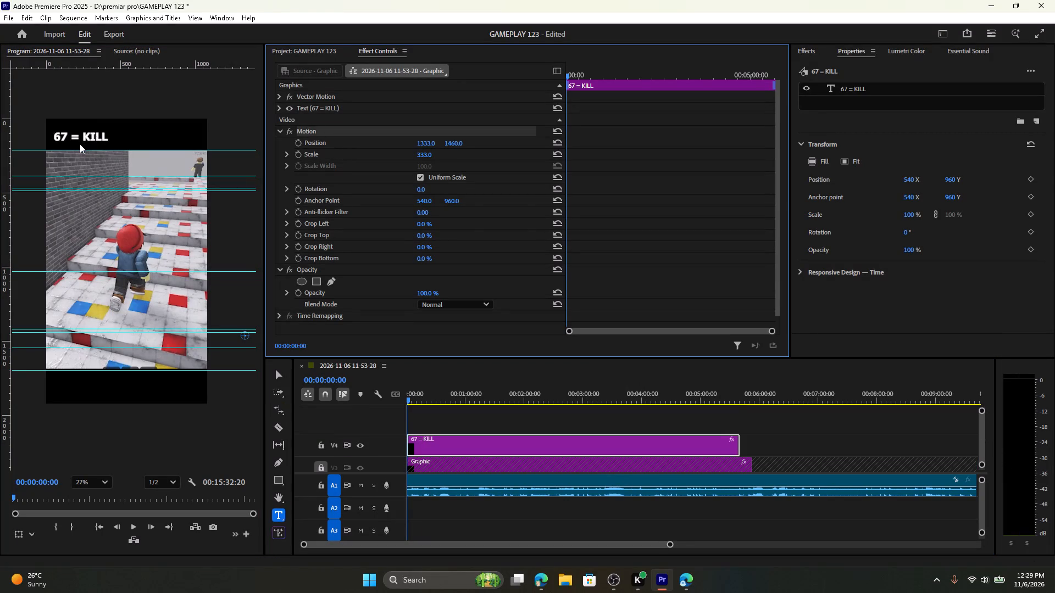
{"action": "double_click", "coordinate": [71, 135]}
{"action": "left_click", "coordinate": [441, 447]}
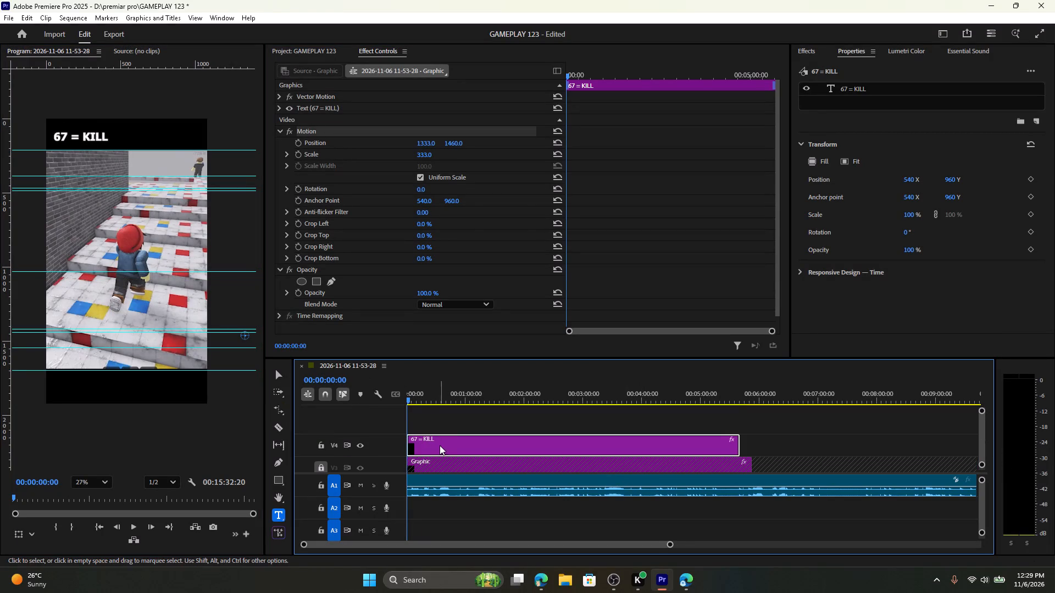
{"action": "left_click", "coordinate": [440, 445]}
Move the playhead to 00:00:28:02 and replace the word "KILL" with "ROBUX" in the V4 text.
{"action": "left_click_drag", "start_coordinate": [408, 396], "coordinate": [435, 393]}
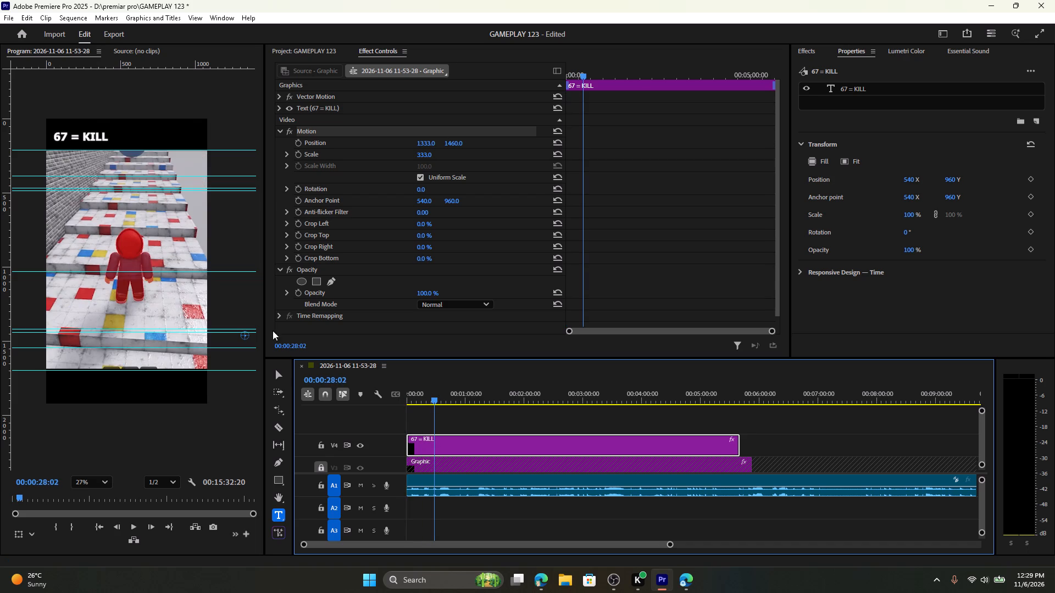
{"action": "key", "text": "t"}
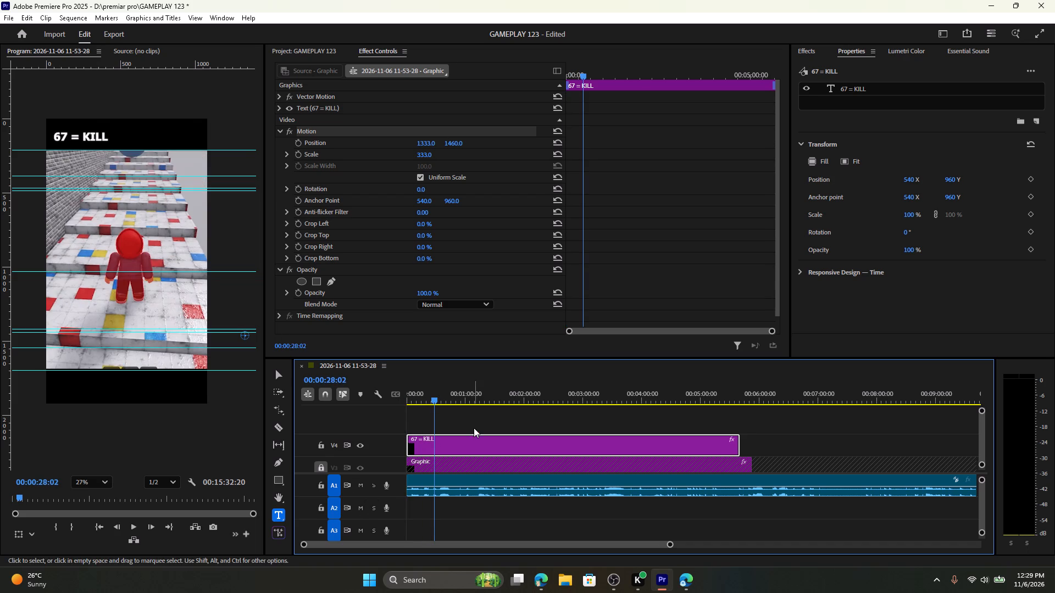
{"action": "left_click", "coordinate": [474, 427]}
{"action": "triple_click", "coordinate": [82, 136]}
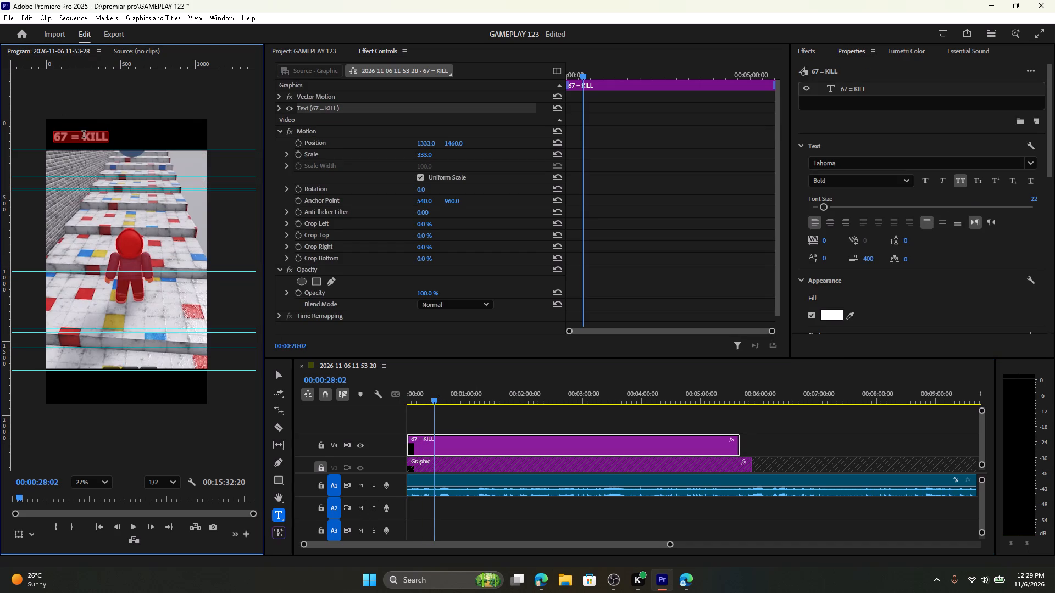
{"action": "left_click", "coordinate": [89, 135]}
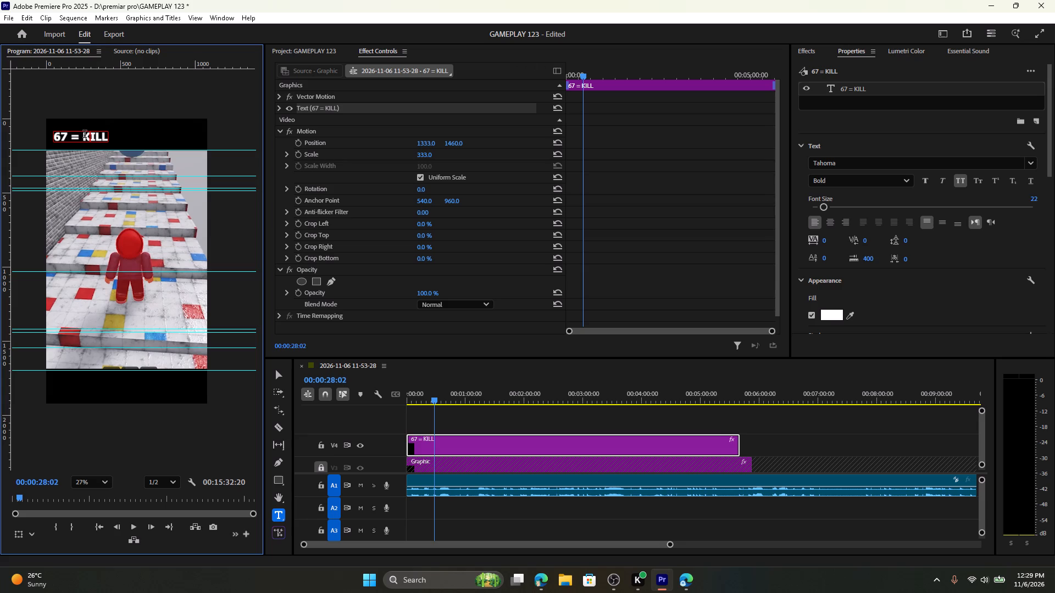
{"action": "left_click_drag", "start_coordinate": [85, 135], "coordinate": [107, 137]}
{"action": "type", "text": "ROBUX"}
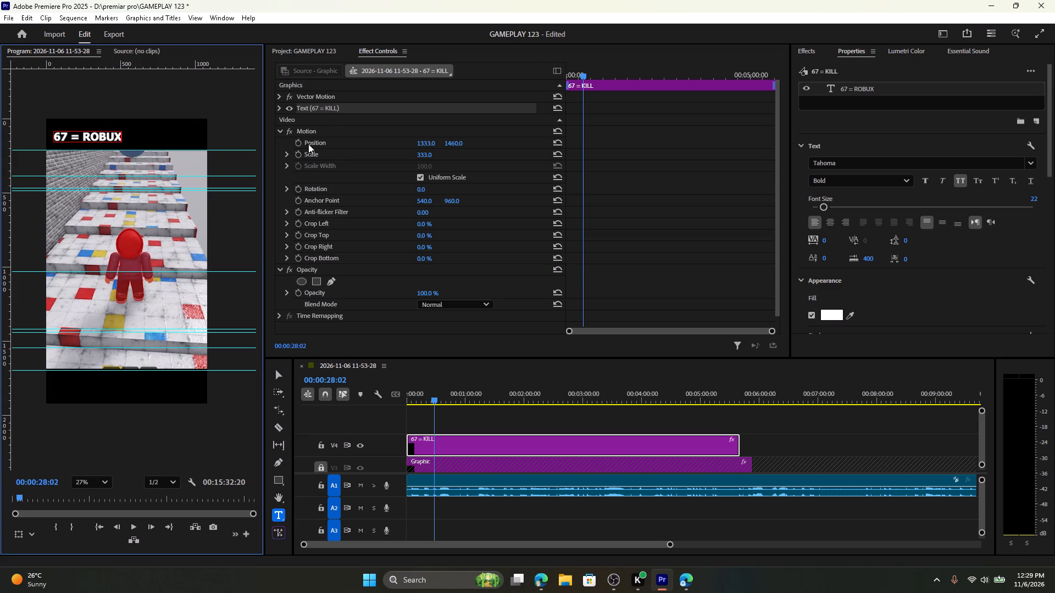
Set the V4 text graphic's scale to 335.
{"action": "left_click_drag", "start_coordinate": [424, 136], "coordinate": [471, 136]}
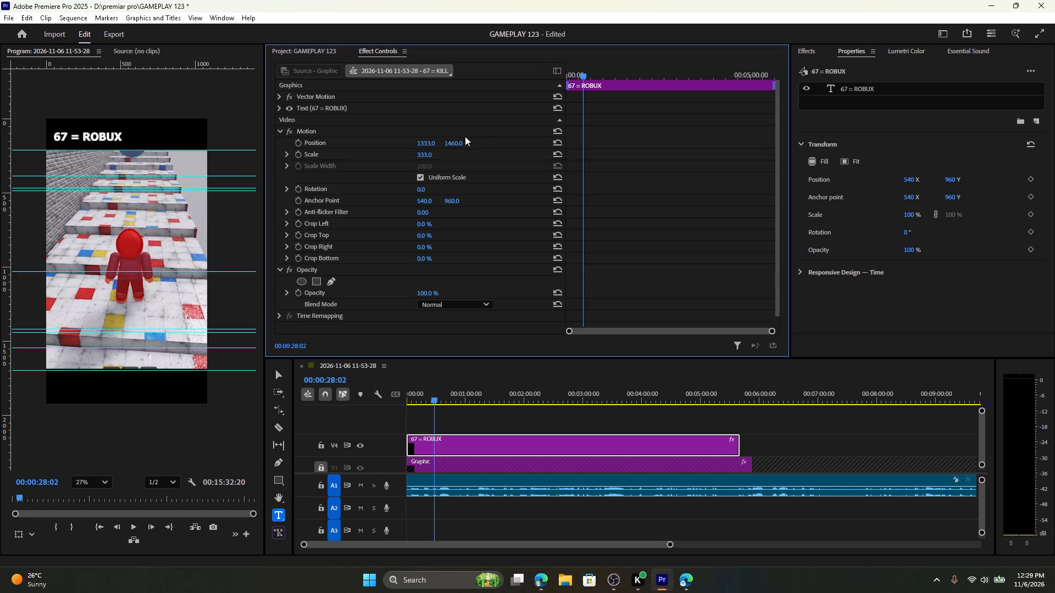
{"action": "left_click_drag", "start_coordinate": [454, 142], "coordinate": [456, 148]}
{"action": "left_click_drag", "start_coordinate": [425, 154], "coordinate": [448, 154]}
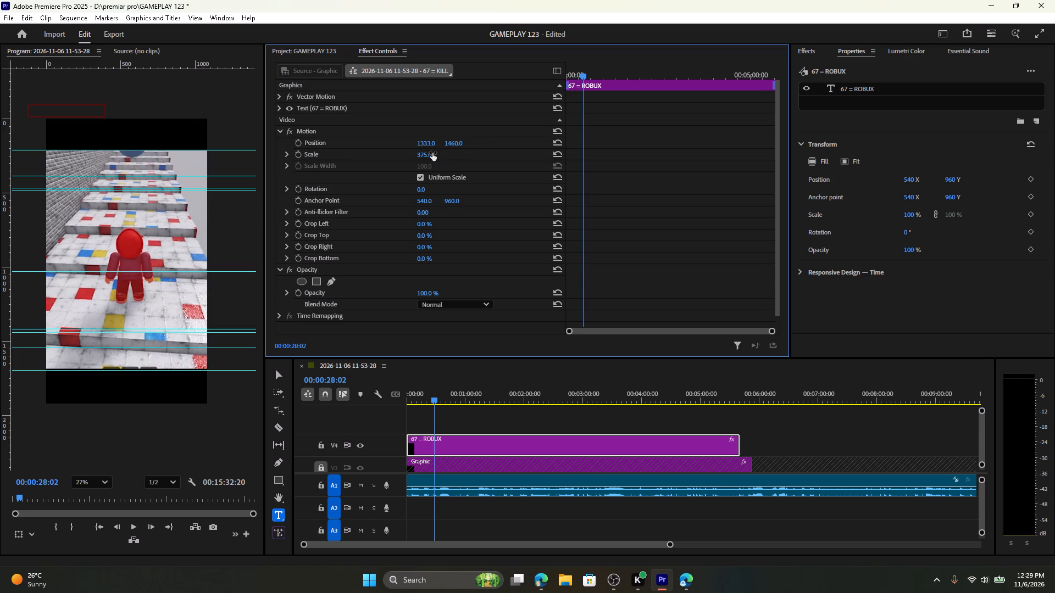
{"action": "left_click_drag", "start_coordinate": [426, 155], "coordinate": [404, 156]}
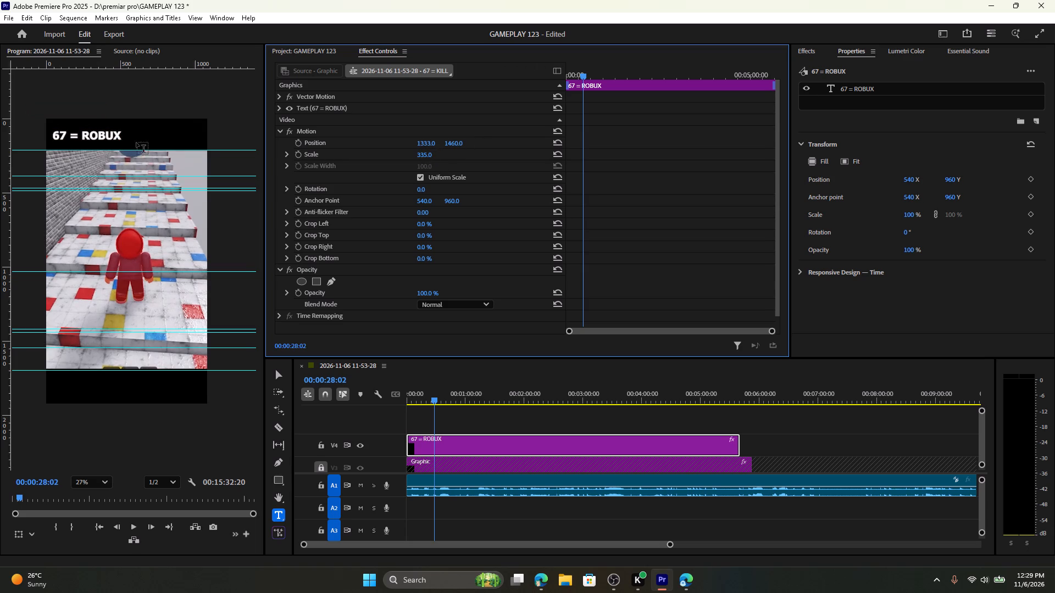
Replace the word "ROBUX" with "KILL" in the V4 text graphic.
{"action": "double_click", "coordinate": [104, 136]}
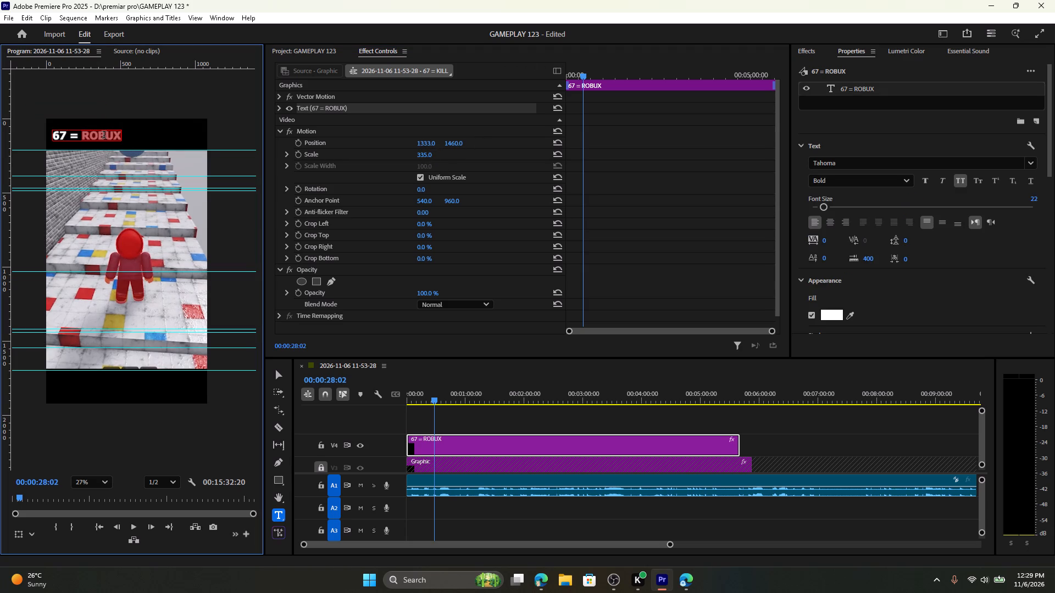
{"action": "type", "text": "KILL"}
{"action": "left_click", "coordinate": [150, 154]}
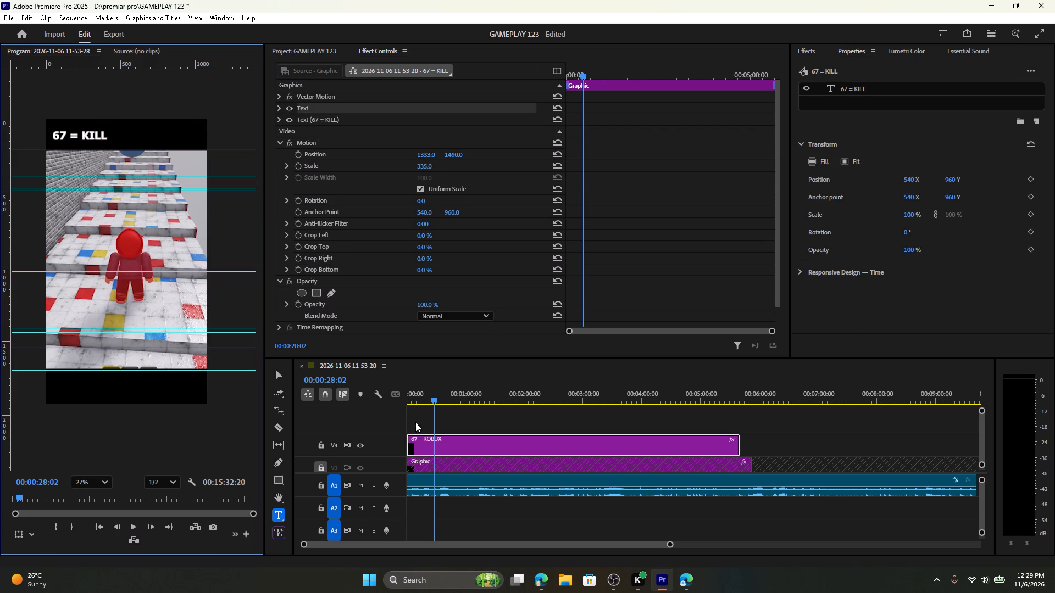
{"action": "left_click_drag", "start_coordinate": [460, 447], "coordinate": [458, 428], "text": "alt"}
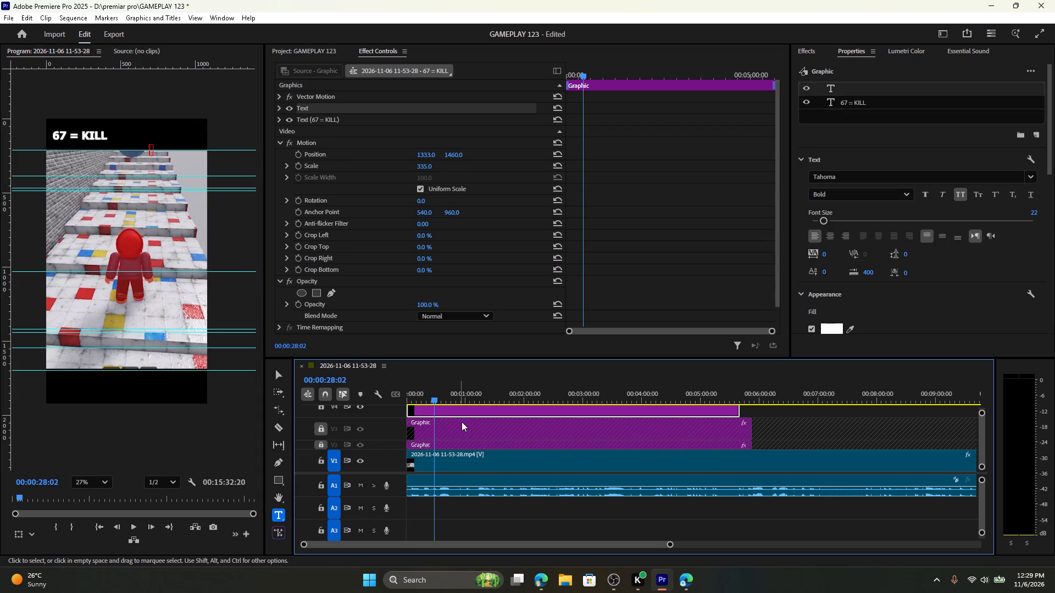
Shift the V5 copy of the "67 = KILL" graphic horizontally to X position 1818, clear of the V4 title.
{"action": "left_click_drag", "start_coordinate": [981, 442], "coordinate": [977, 424]}
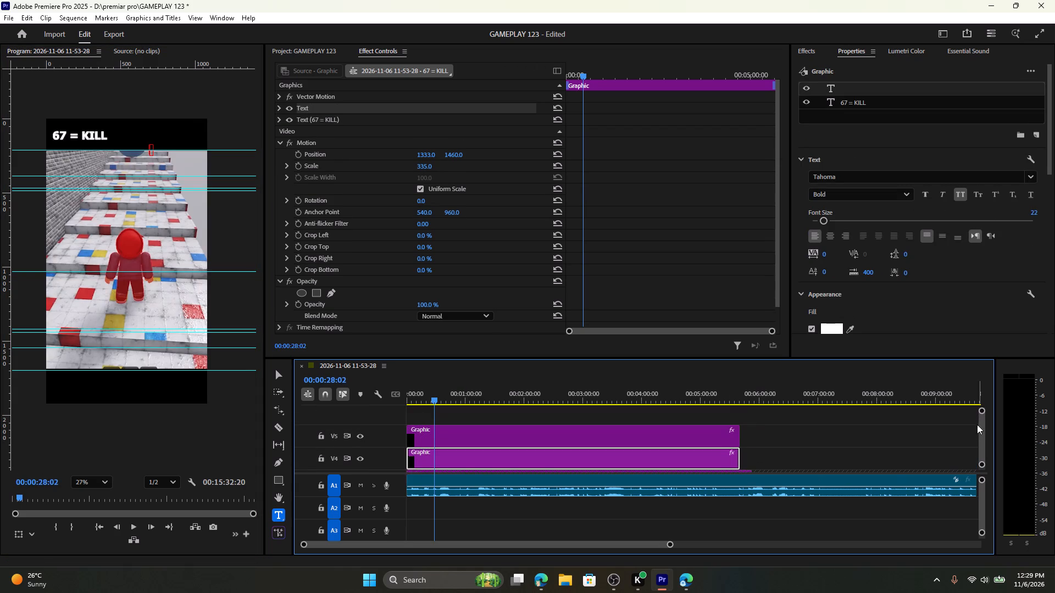
{"action": "left_click_drag", "start_coordinate": [977, 424], "coordinate": [967, 424]}
{"action": "left_click", "coordinate": [497, 437]}
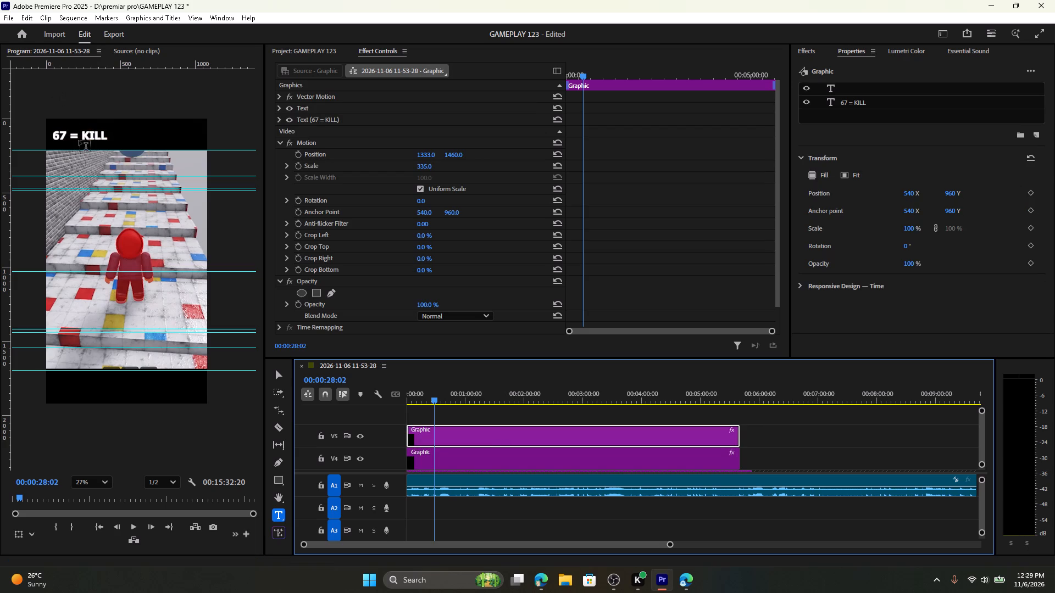
{"action": "left_click_drag", "start_coordinate": [423, 155], "coordinate": [680, 134]}
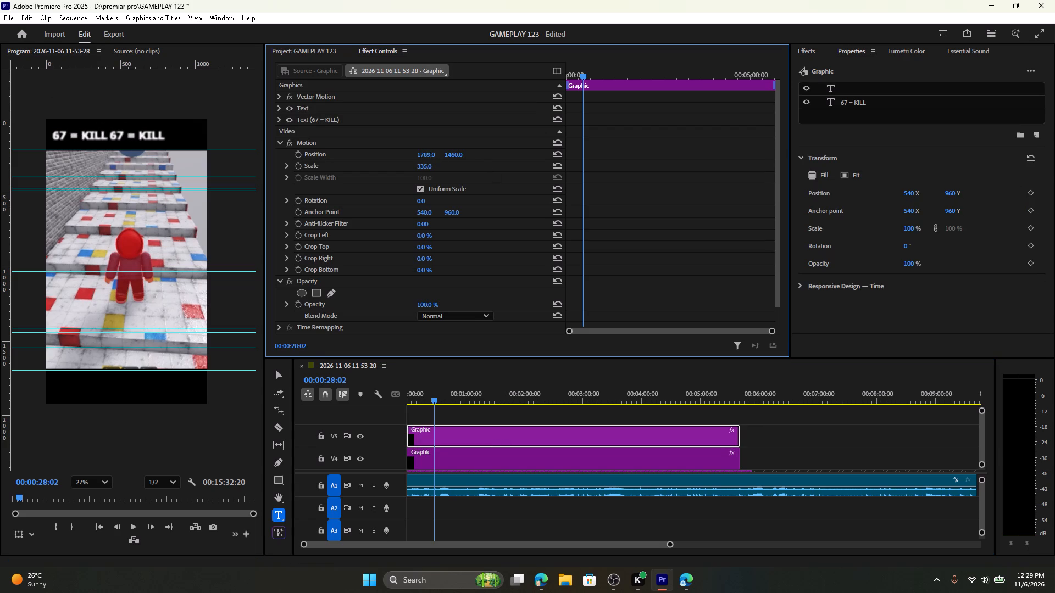
{"action": "left_click_drag", "start_coordinate": [680, 134], "coordinate": [688, 132]}
Replace the text of the V5 graphic with "SUBCRIBE = RUBAX".
{"action": "triple_click", "coordinate": [162, 134]}
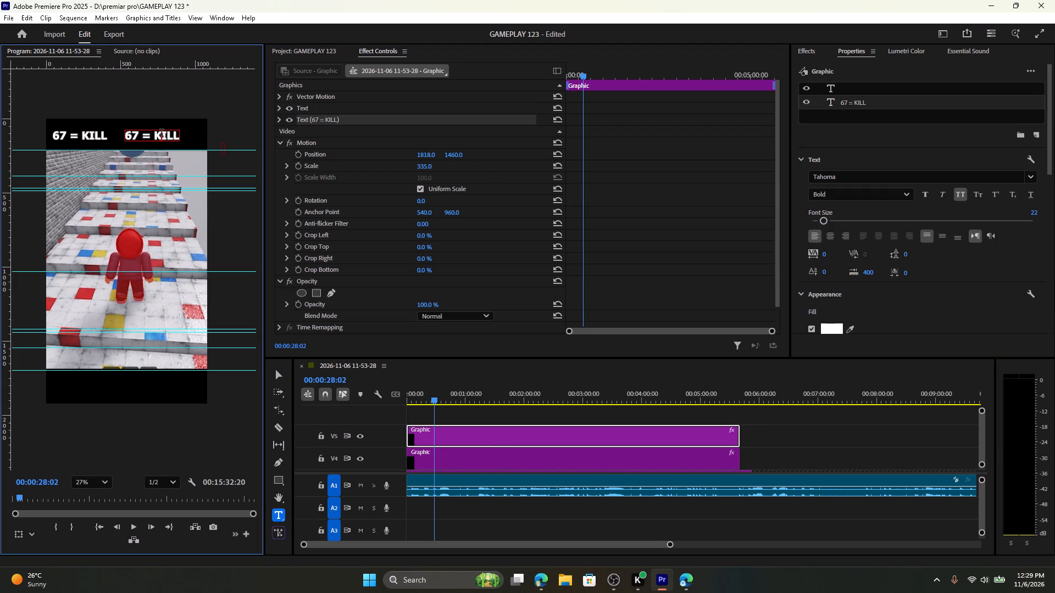
{"action": "type", "text": "SUBCRIBE"}
{"action": "key", "text": "space"}
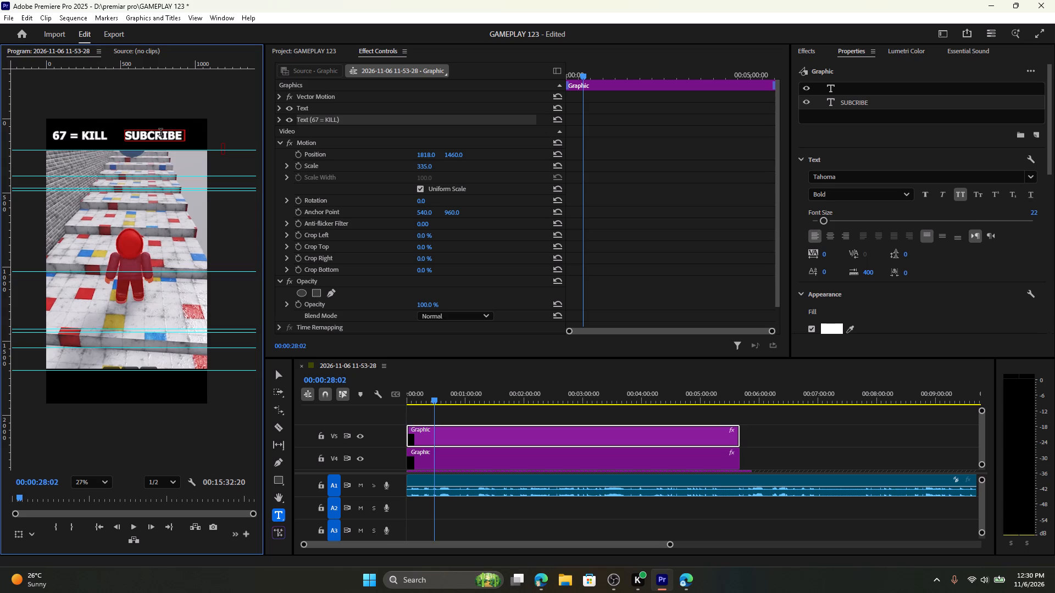
{"action": "key", "text": "equal"}
{"action": "key", "text": "space"}
{"action": "type", "text": "RUBAX"}
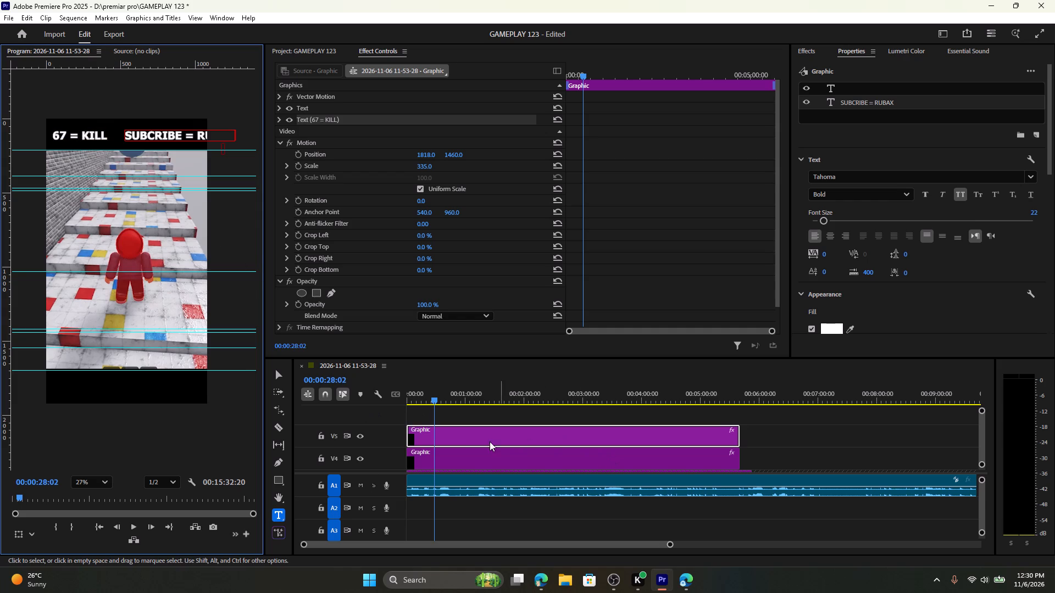
Move the V5 "SUBCRIBE = RUBAX" graphic back into the frame at X position 1485.
{"action": "left_click", "coordinate": [473, 454]}
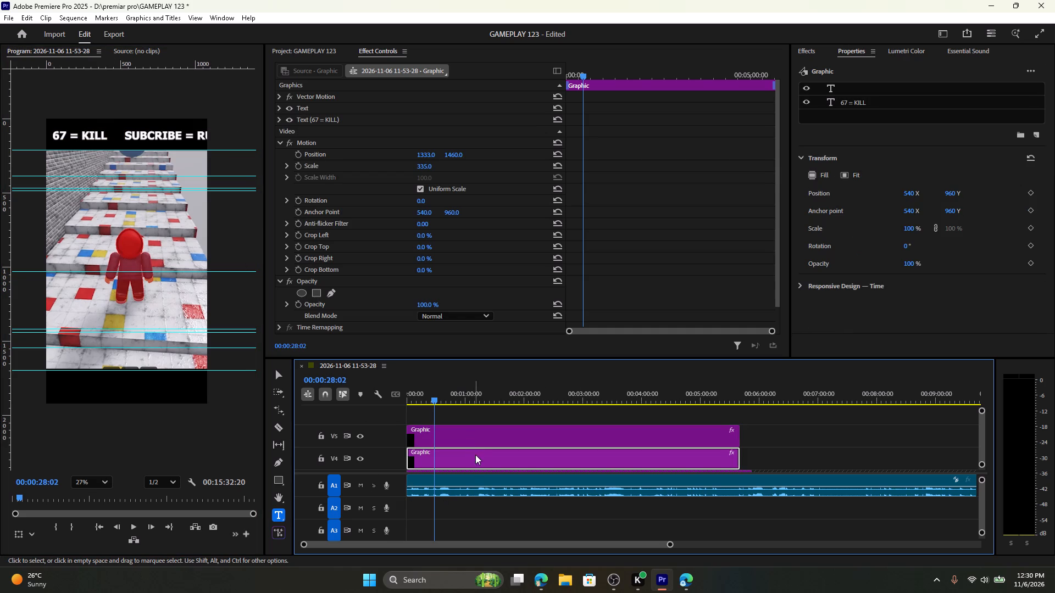
{"action": "left_click", "coordinate": [471, 438]}
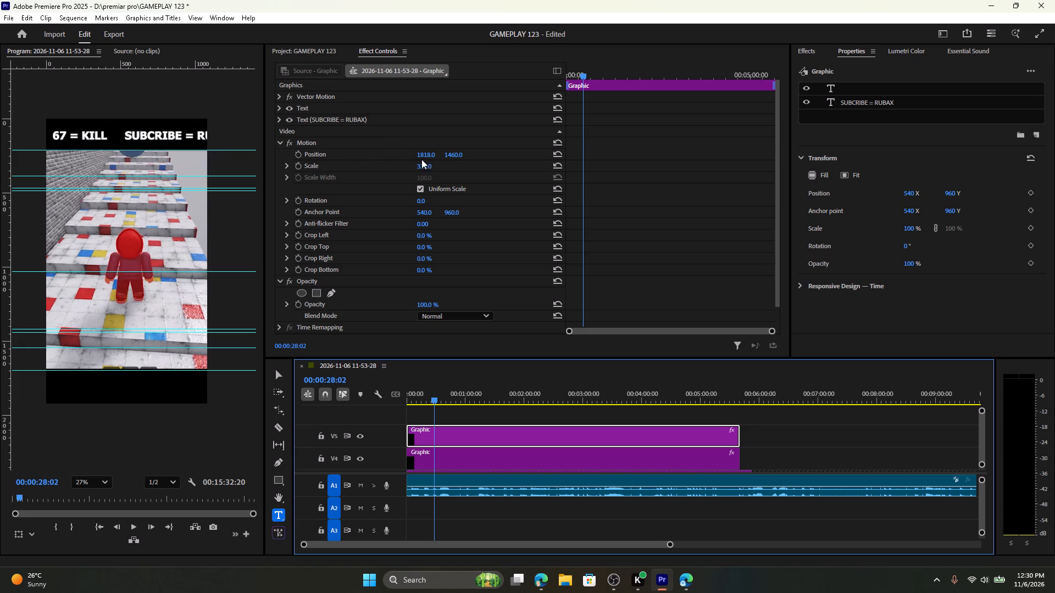
{"action": "left_click_drag", "start_coordinate": [425, 153], "coordinate": [257, 177]}
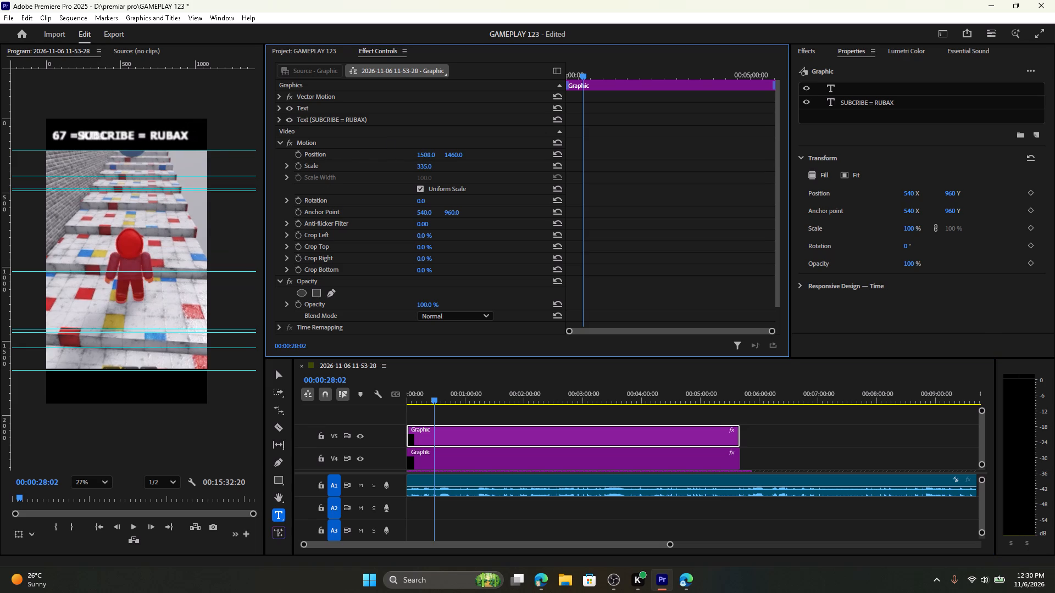
{"action": "left_click_drag", "start_coordinate": [257, 177], "coordinate": [257, 177]}
{"action": "left_click_drag", "start_coordinate": [418, 150], "coordinate": [405, 154]}
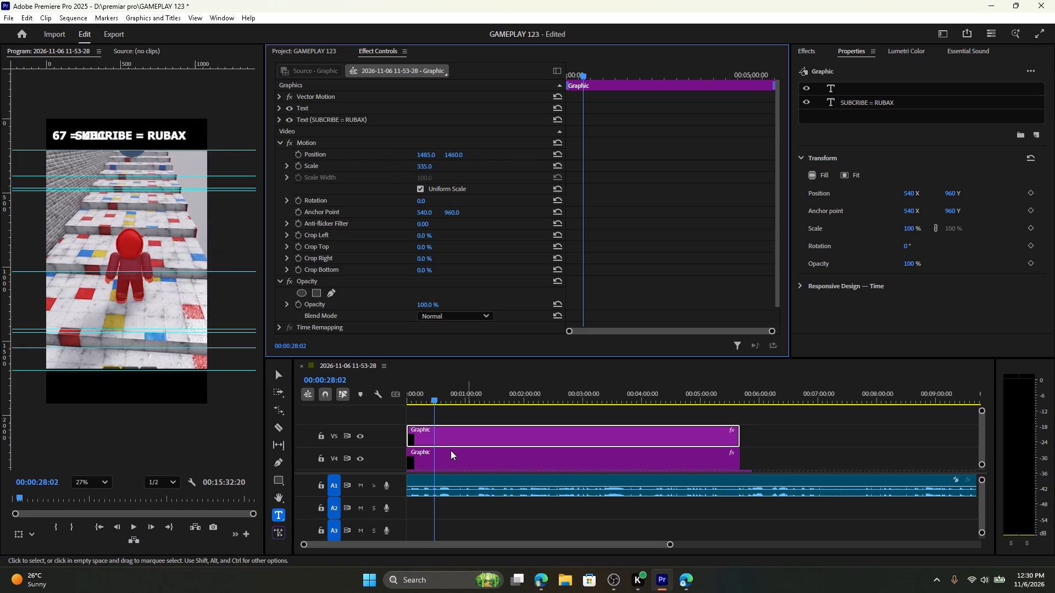
Move the V4 "67 = KILL" graphic below the other title, to position 1616, 1616.
{"action": "left_click", "coordinate": [428, 465]}
{"action": "left_click_drag", "start_coordinate": [458, 155], "coordinate": [493, 158]}
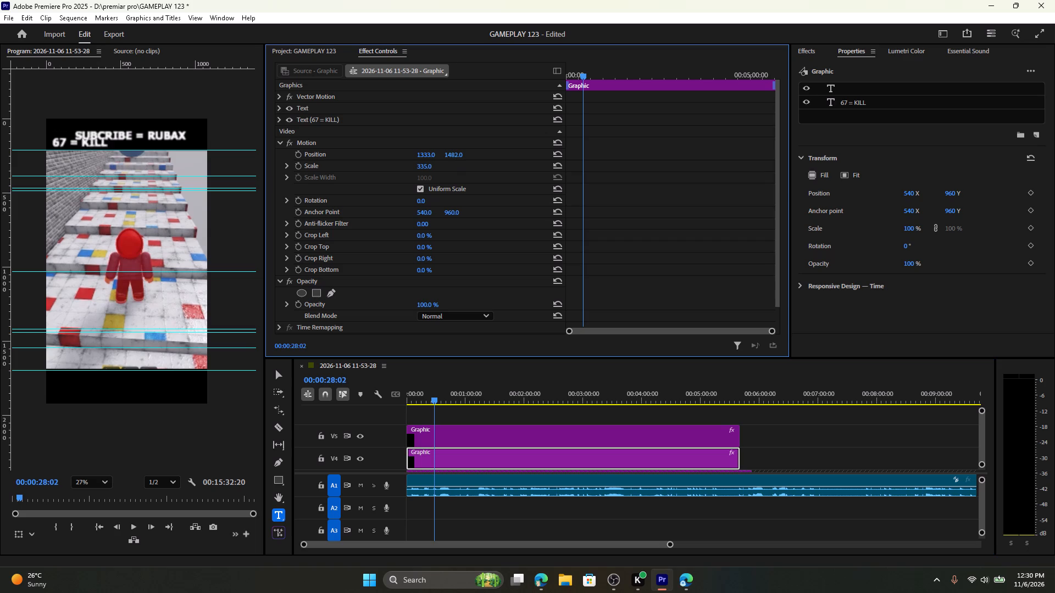
{"action": "left_click_drag", "start_coordinate": [493, 158], "coordinate": [543, 159]}
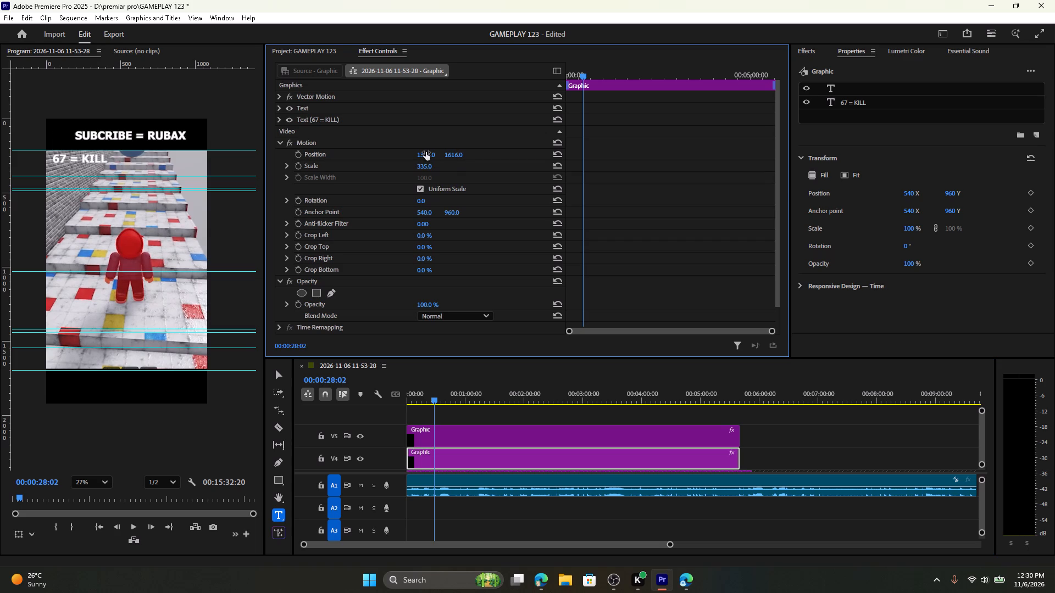
{"action": "left_click_drag", "start_coordinate": [419, 152], "coordinate": [575, 139]}
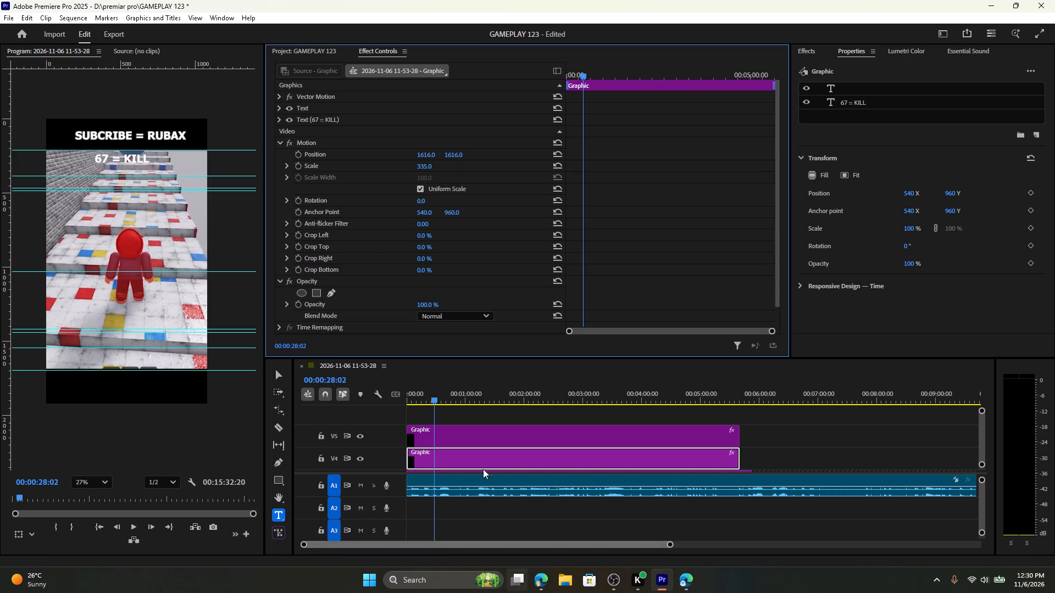
Adjust the V5 "SUBCRIBE = RUBAX" graphic's position to 1462, 1483 within the top black bar.
{"action": "left_click", "coordinate": [437, 424]}
{"action": "left_click", "coordinate": [433, 438]}
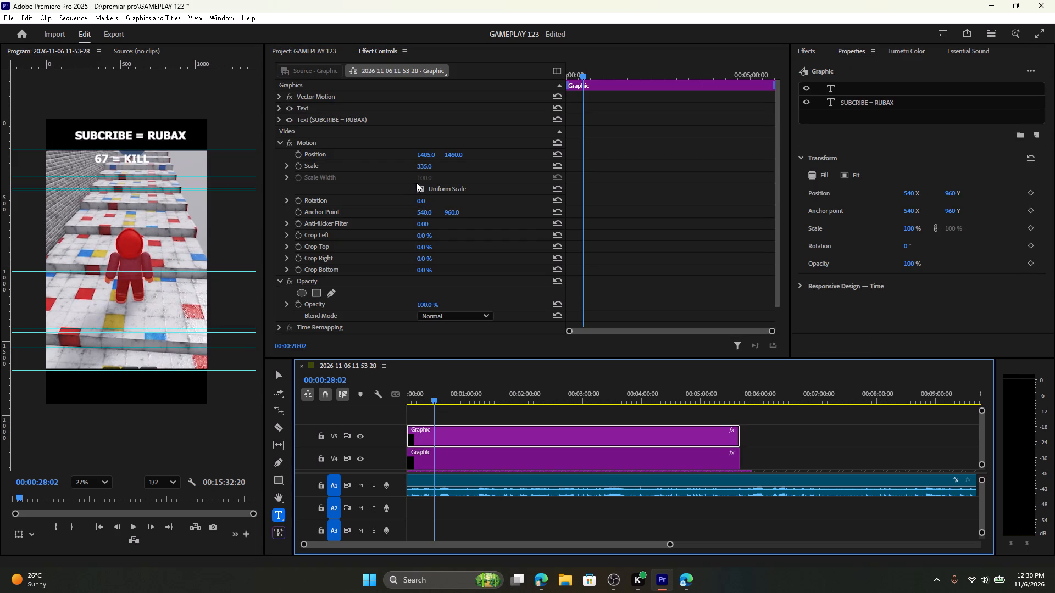
{"action": "left_click_drag", "start_coordinate": [428, 153], "coordinate": [415, 156]}
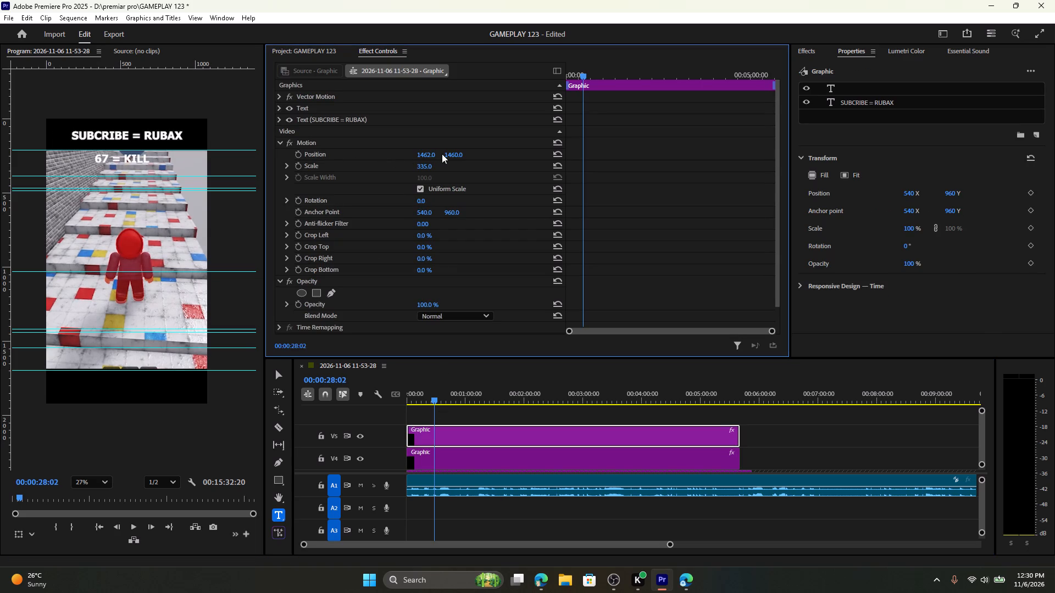
{"action": "left_click_drag", "start_coordinate": [451, 153], "coordinate": [466, 158]}
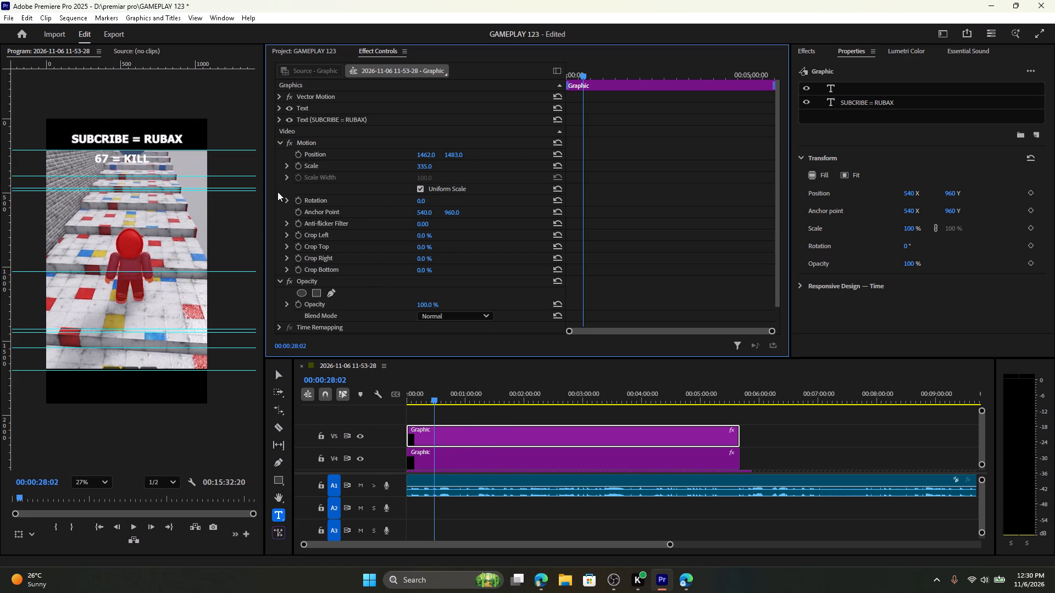
Fine-tune the V4 "67 = KILL" graphic's position to 1627, 1597, centred beneath the upper title.
{"action": "left_click", "coordinate": [480, 458]}
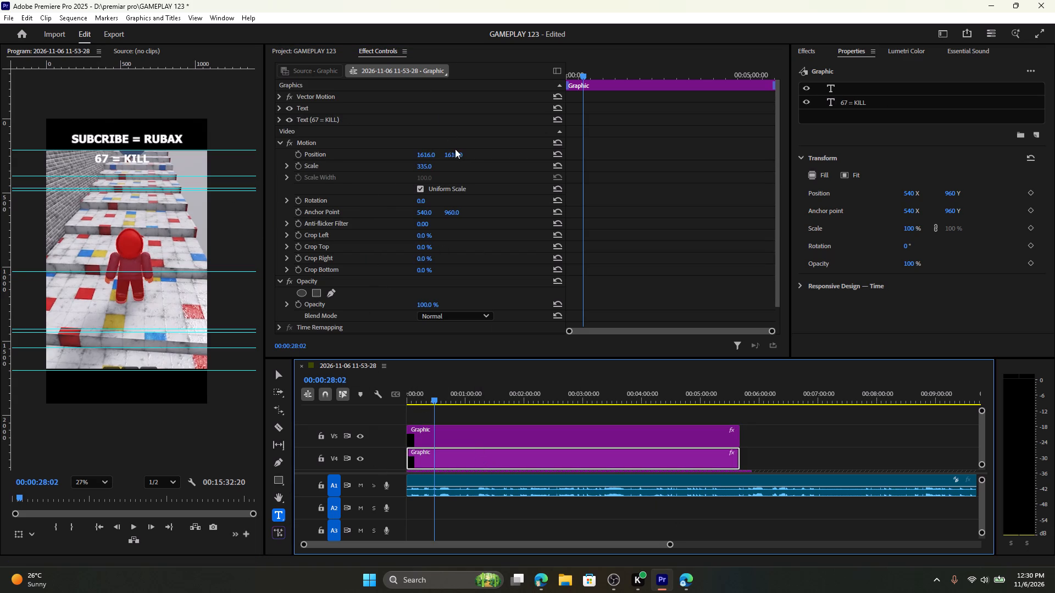
{"action": "left_click_drag", "start_coordinate": [451, 153], "coordinate": [441, 154]}
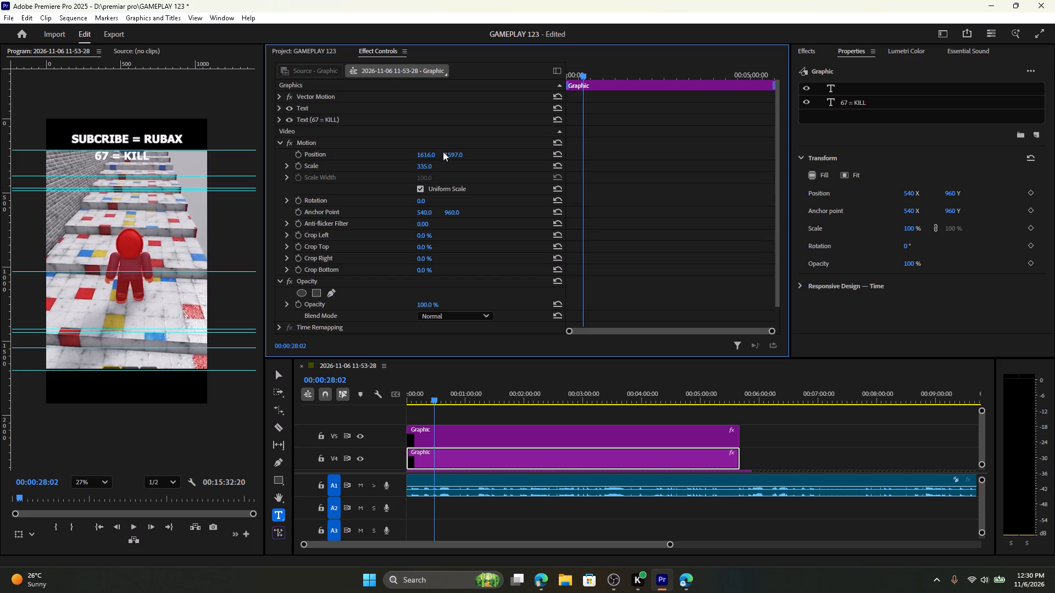
{"action": "left_click_drag", "start_coordinate": [429, 152], "coordinate": [435, 153]}
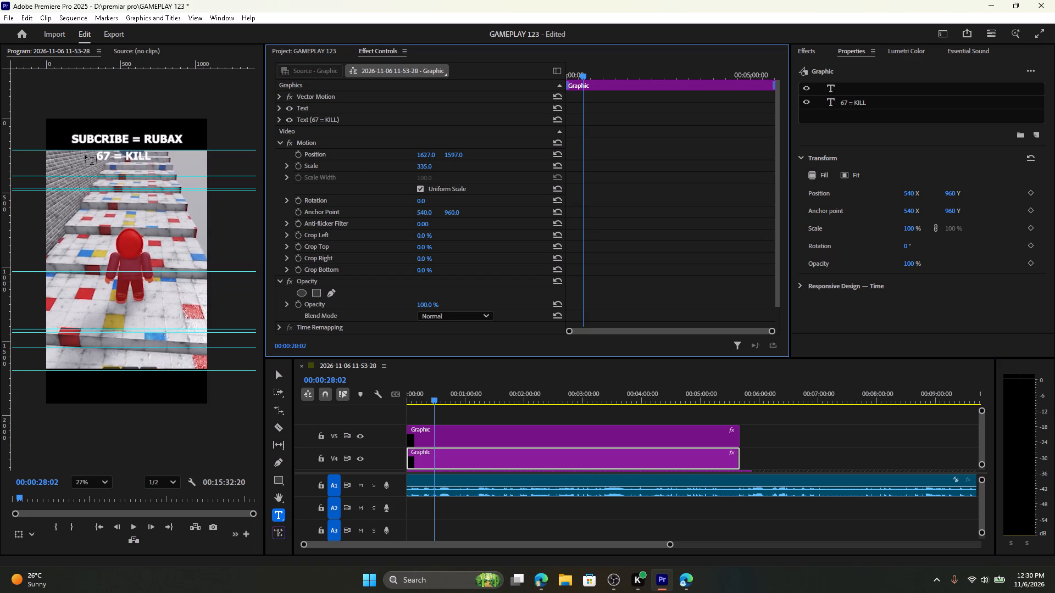
Change the fill colour of the "67 = KILL" text on V4 to red.
{"action": "left_click", "coordinate": [95, 154]}
{"action": "double_click", "coordinate": [103, 153]}
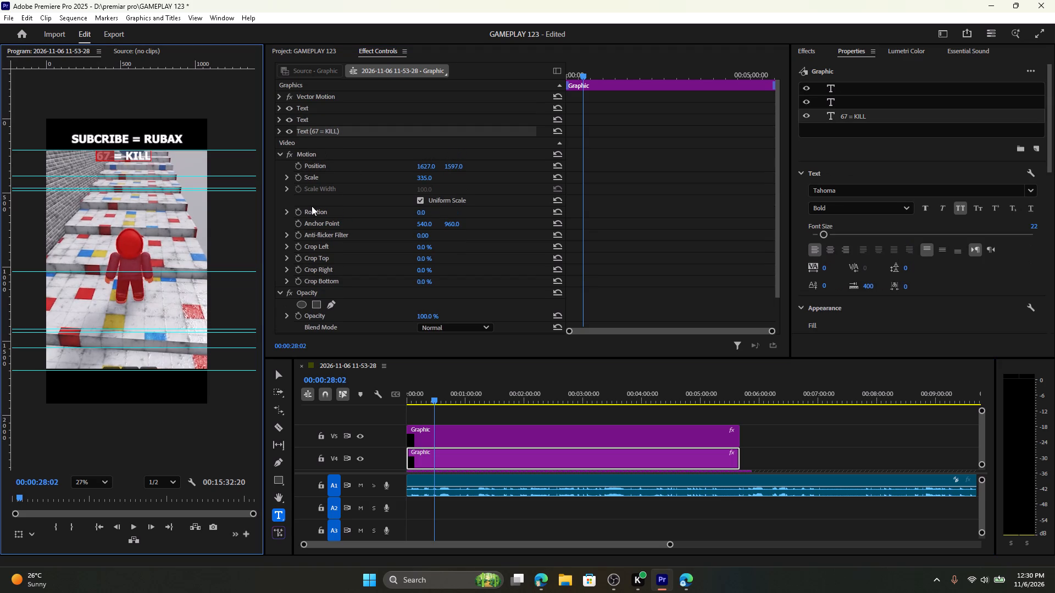
{"action": "triple_click", "coordinate": [134, 148]}
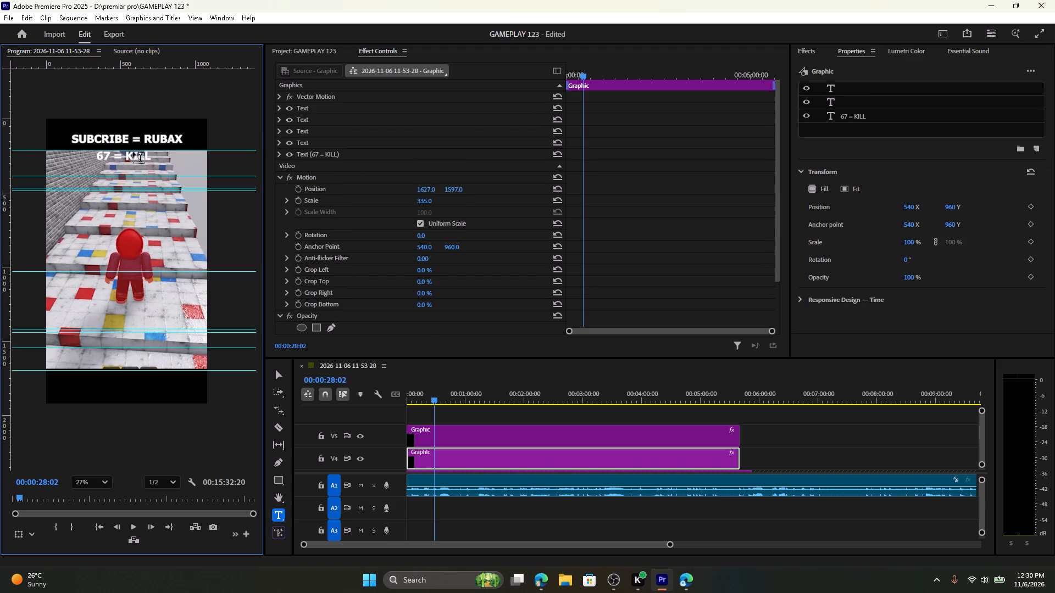
{"action": "triple_click", "coordinate": [133, 152]}
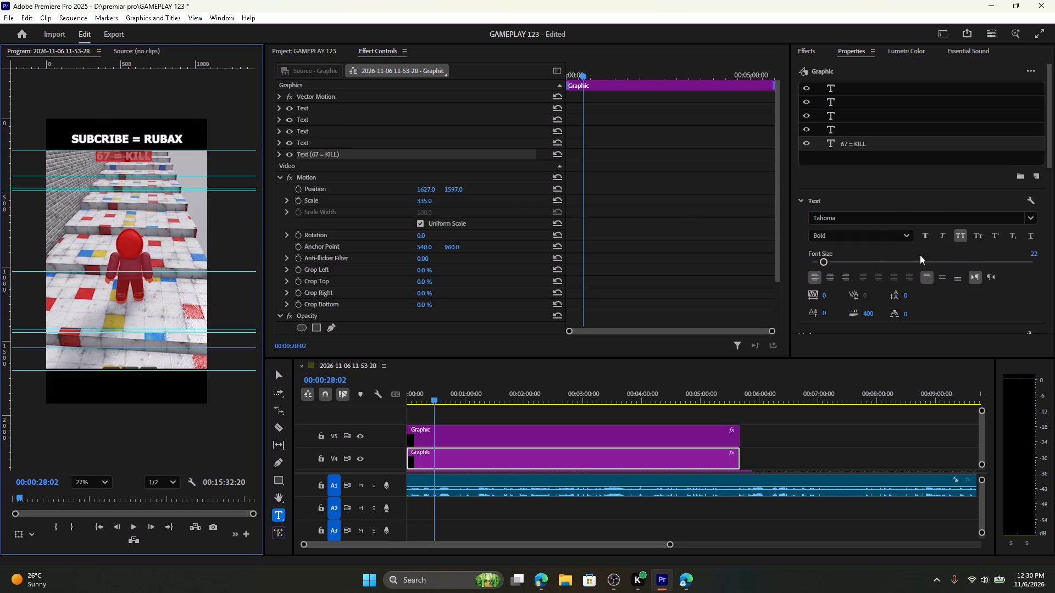
{"action": "scroll", "coordinate": [841, 261], "scroll_direction": "down", "scroll_amount": 6}
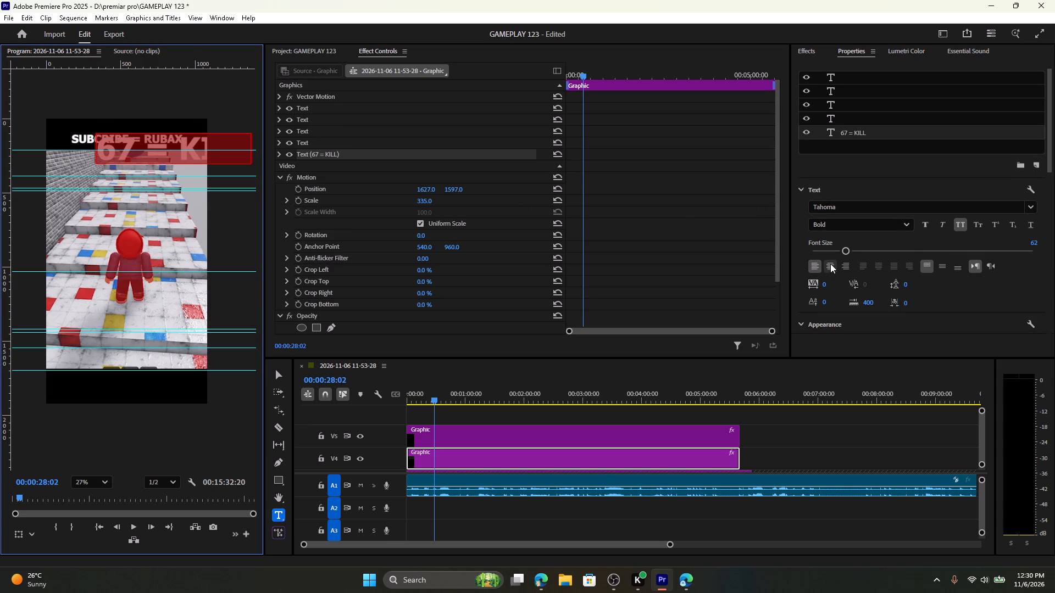
{"action": "key", "text": "ctrl+z"}
{"action": "scroll", "coordinate": [830, 271], "scroll_direction": "down", "scroll_amount": 5}
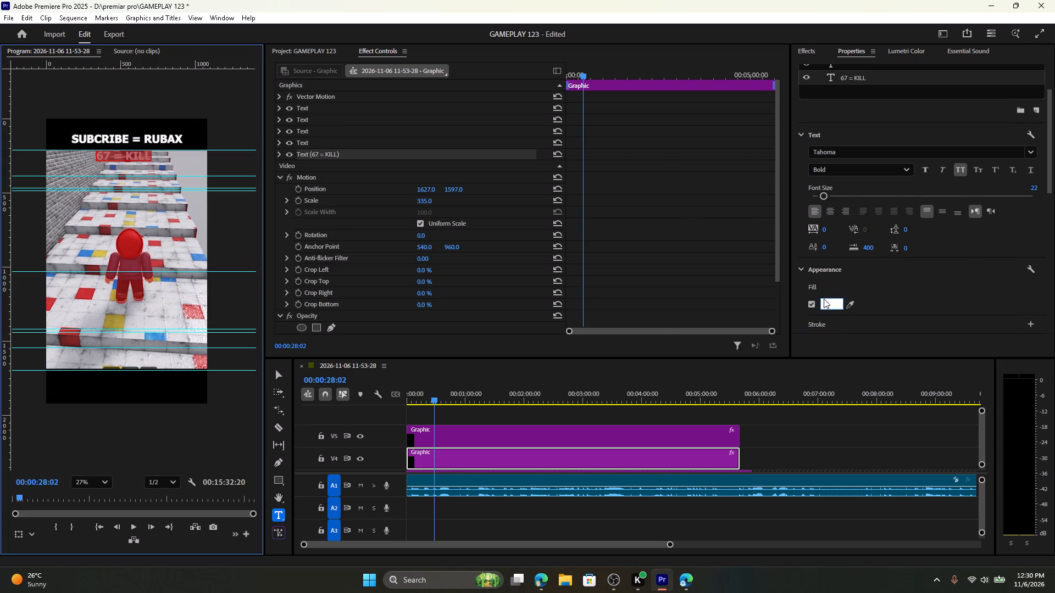
{"action": "left_click", "coordinate": [824, 299]}
{"action": "left_click_drag", "start_coordinate": [480, 244], "coordinate": [662, 461]}
{"action": "left_click", "coordinate": [612, 380]}
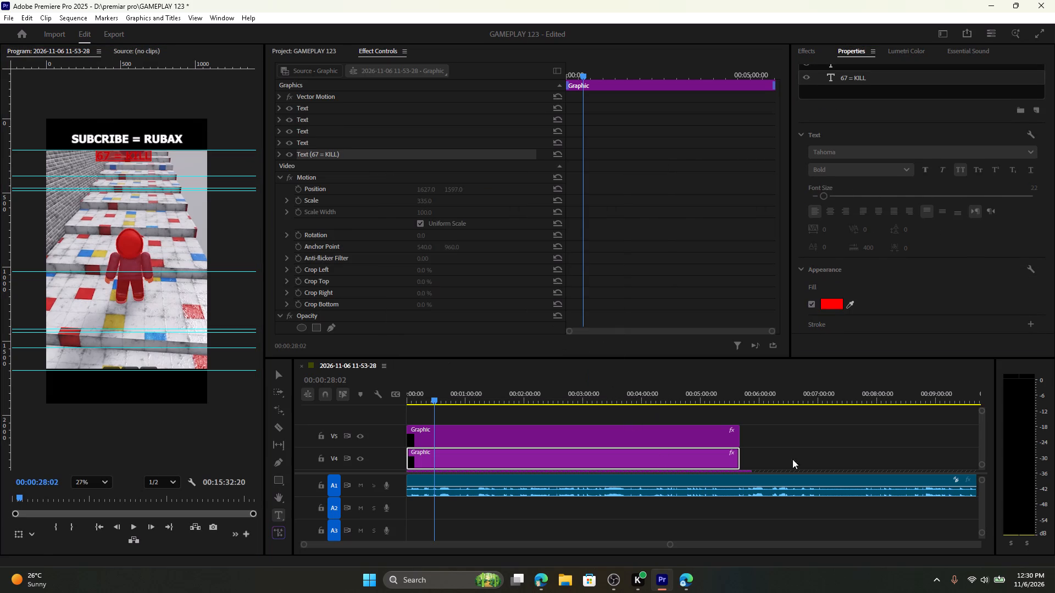
{"action": "left_click", "coordinate": [796, 449]}
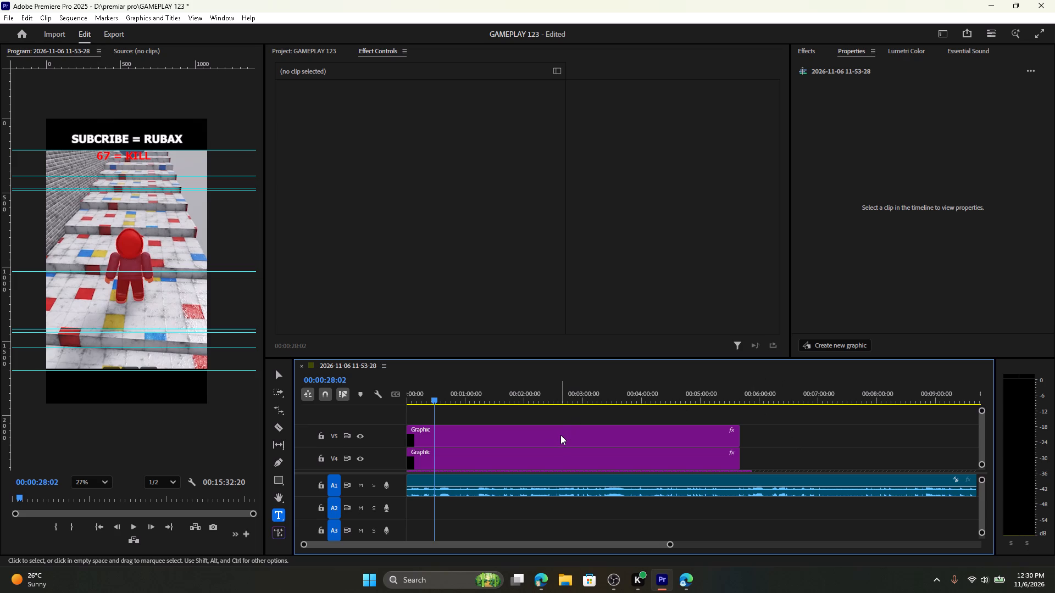
Play the sequence from 00:00:28:02 to preview both titles over the gameplay.
{"action": "key", "text": "space"}
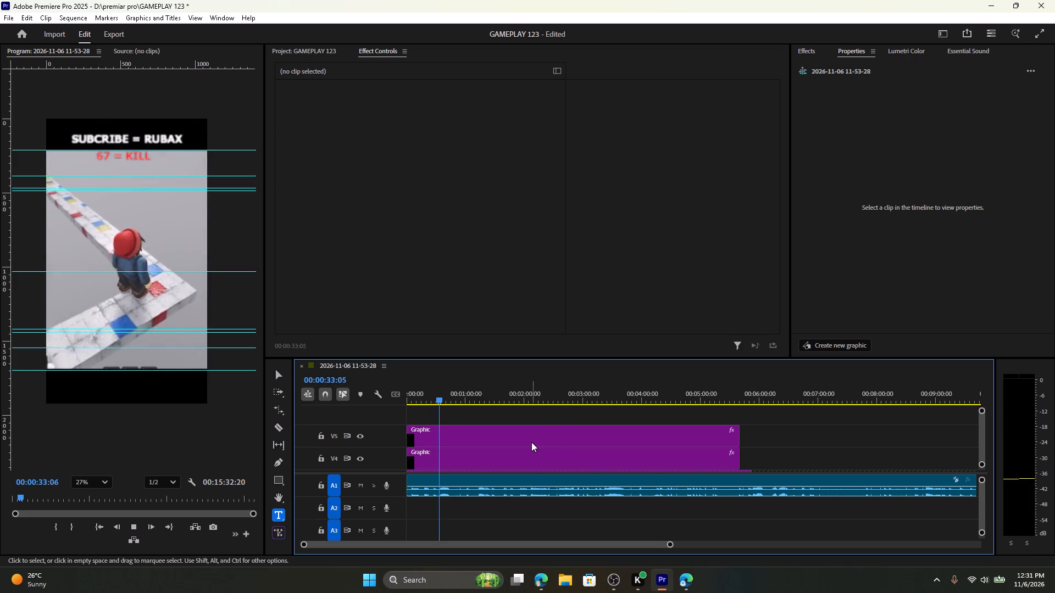
{"action": "key", "text": "space"}
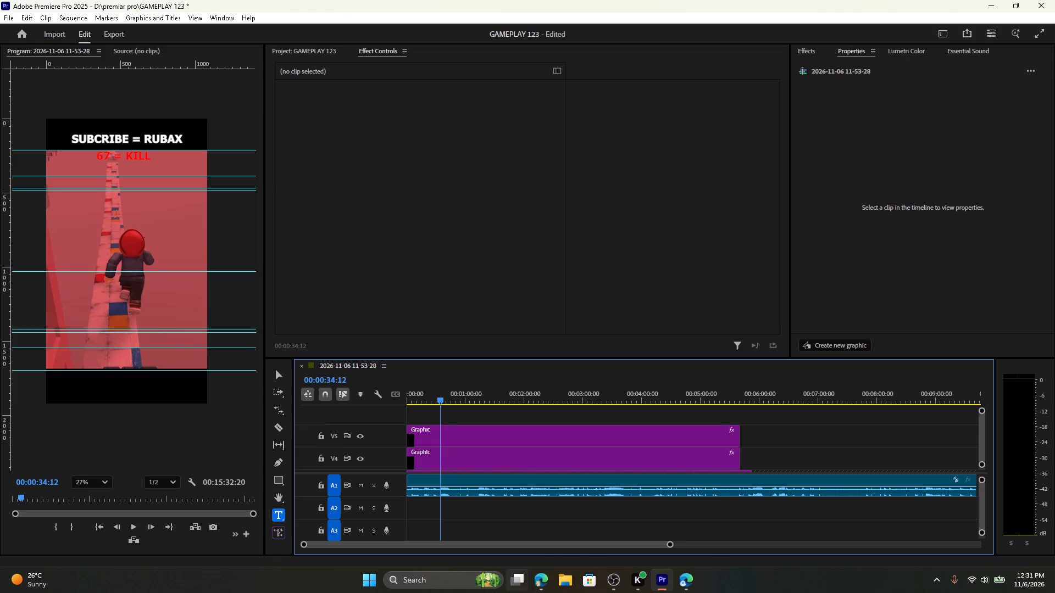
Switch to Microsoft Edge and run a web search for "L".
{"action": "left_click", "coordinate": [540, 577]}
{"action": "left_click", "coordinate": [456, 156]}
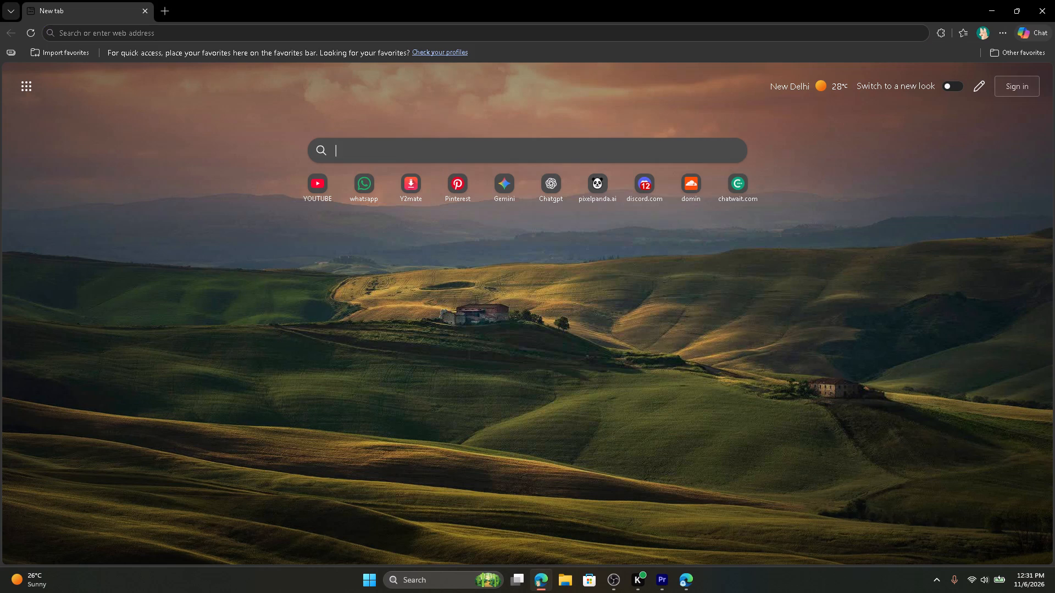
{"action": "key", "text": "l"}
{"action": "key", "text": "Return"}
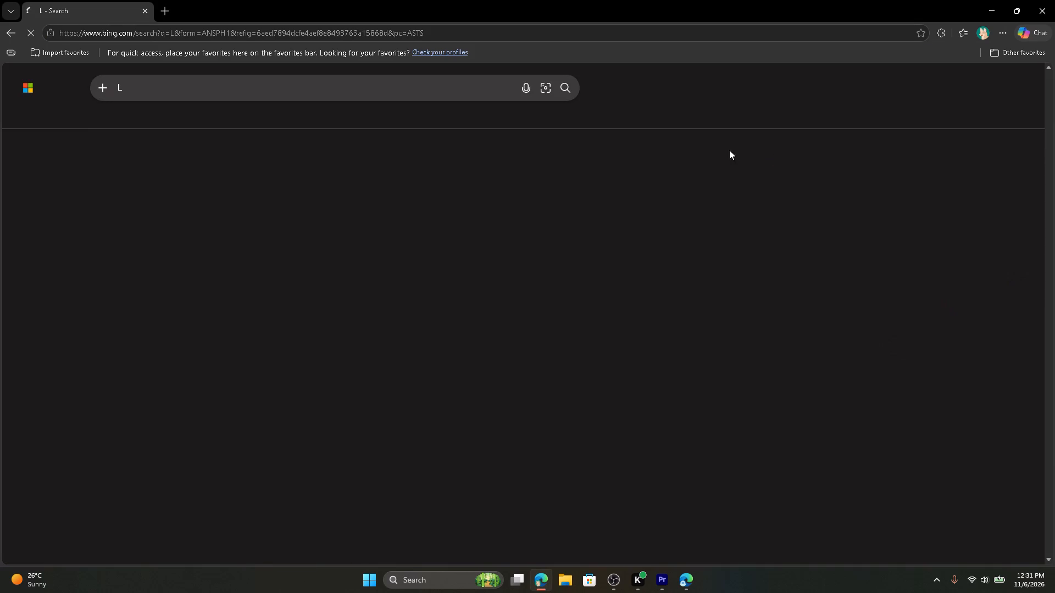
Look up the spelling of robux with a voice web search and open the results for the suggested query "robux".
{"action": "left_click", "coordinate": [525, 89]}
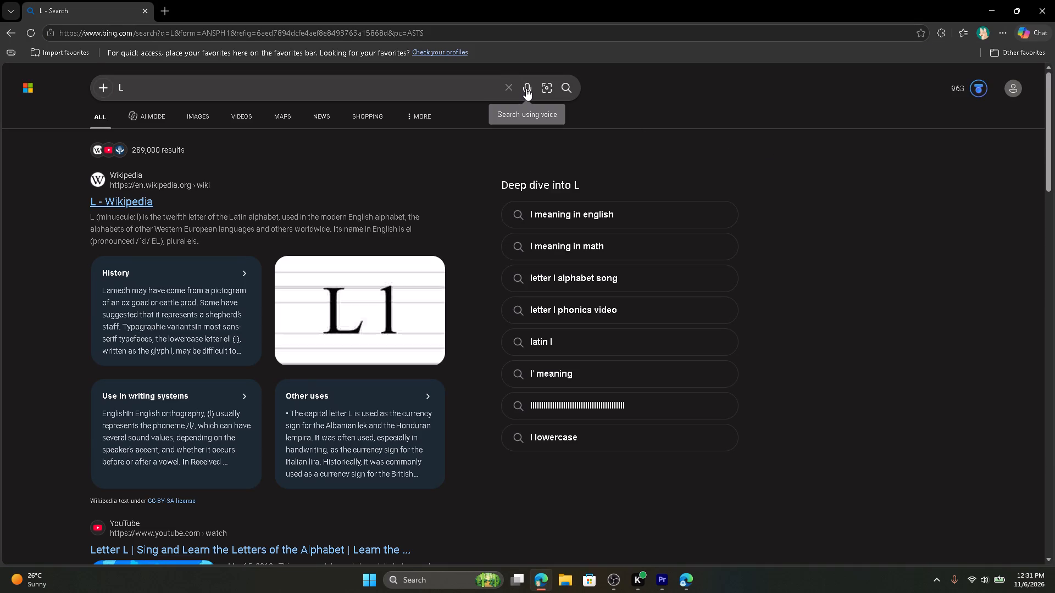
{"action": "left_click", "coordinate": [521, 82]}
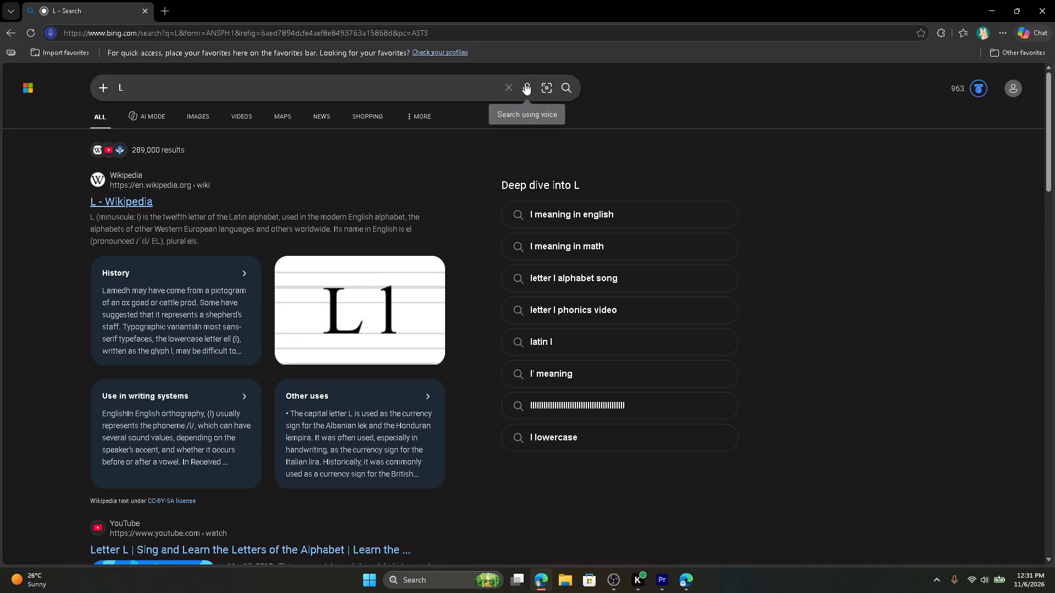
{"action": "left_click", "coordinate": [528, 85]}
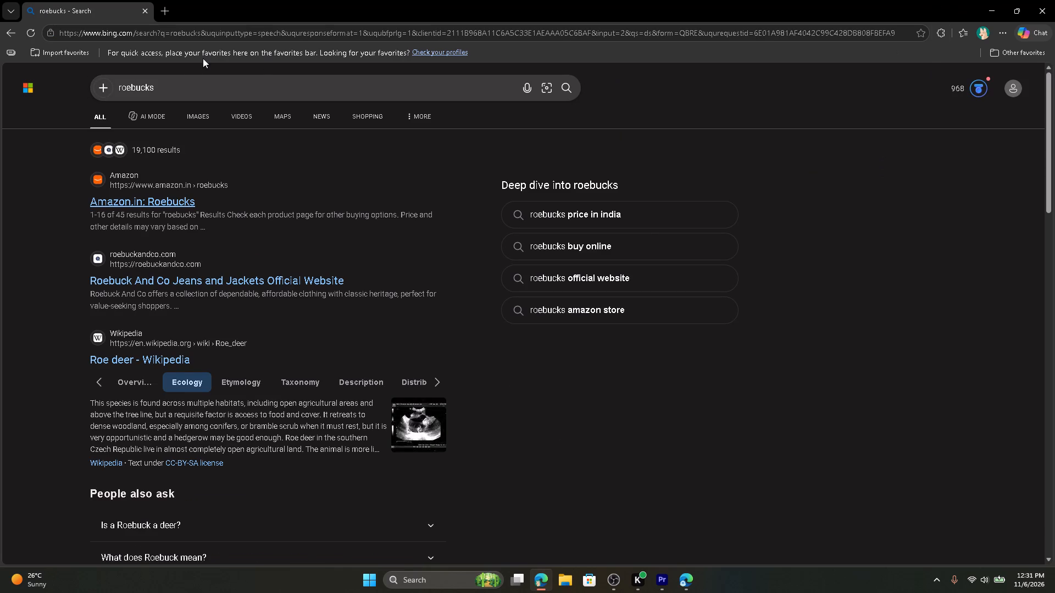
{"action": "left_click", "coordinate": [184, 81]}
{"action": "key", "text": "space"}
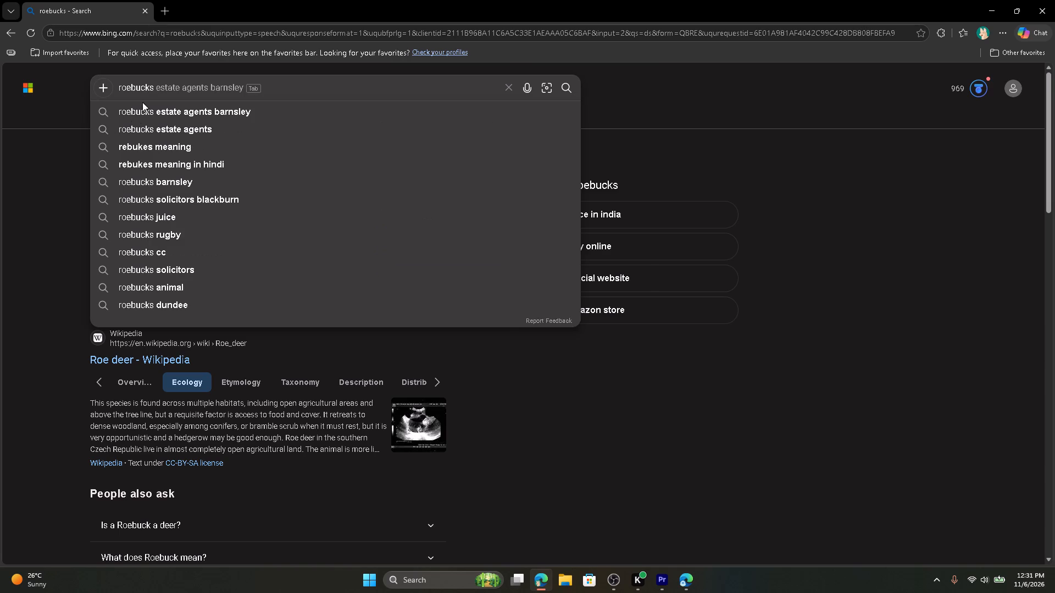
{"action": "key", "text": "BackSpace"}
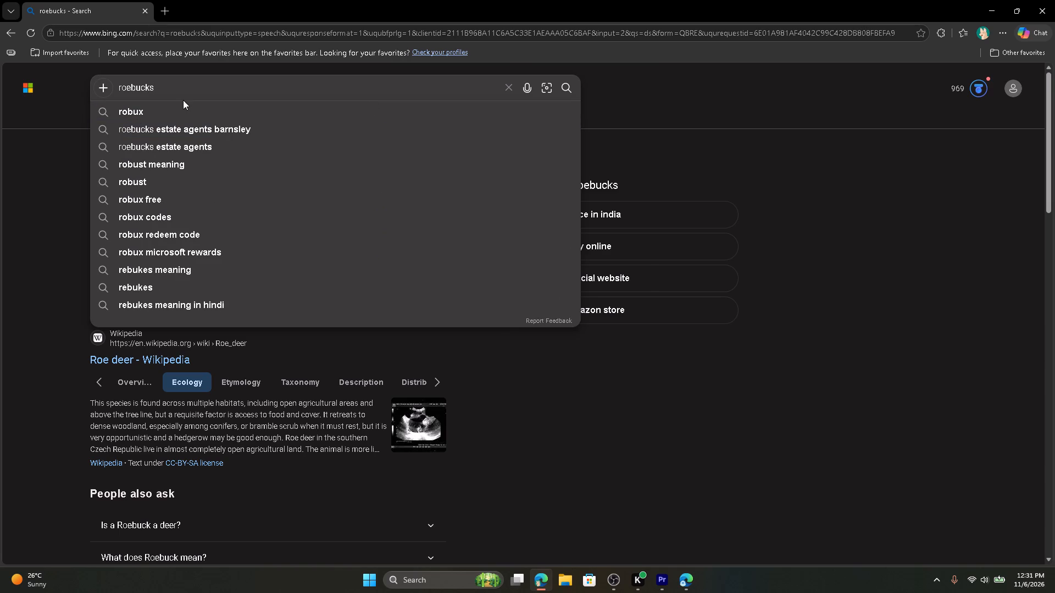
{"action": "left_click", "coordinate": [142, 102]}
{"action": "left_click", "coordinate": [131, 113]}
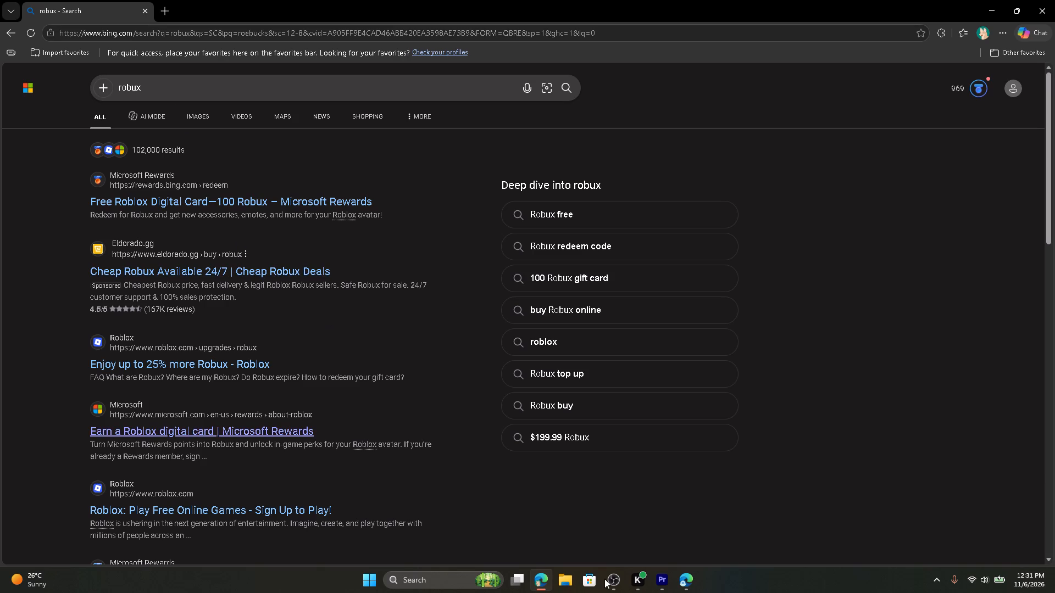
Switch back to Premiere Pro and change the upper title's text to "SUBCRIBE = ROBAX".
{"action": "left_click", "coordinate": [654, 589]}
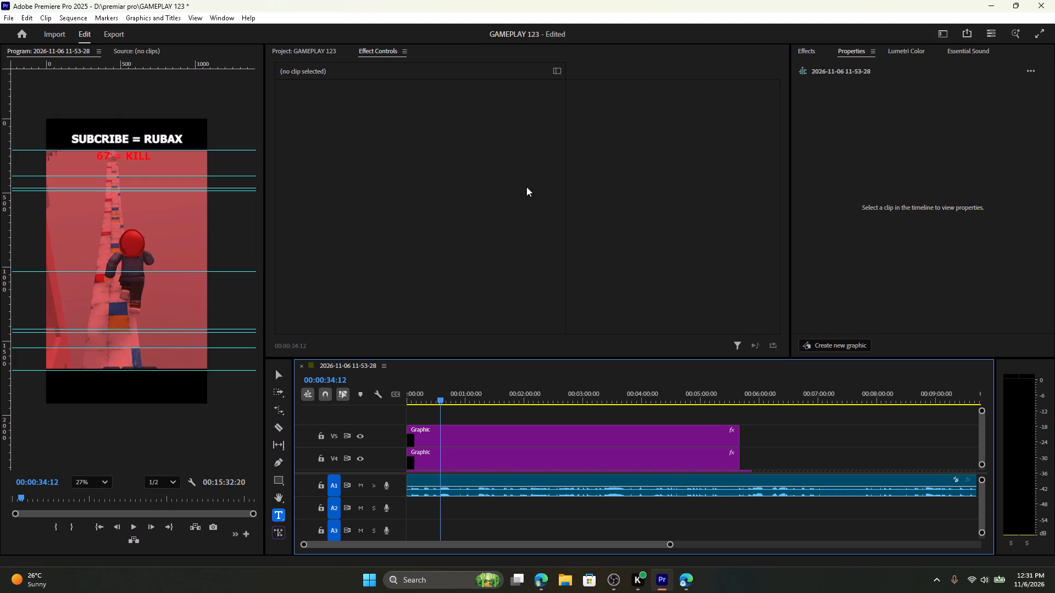
{"action": "double_click", "coordinate": [159, 138]}
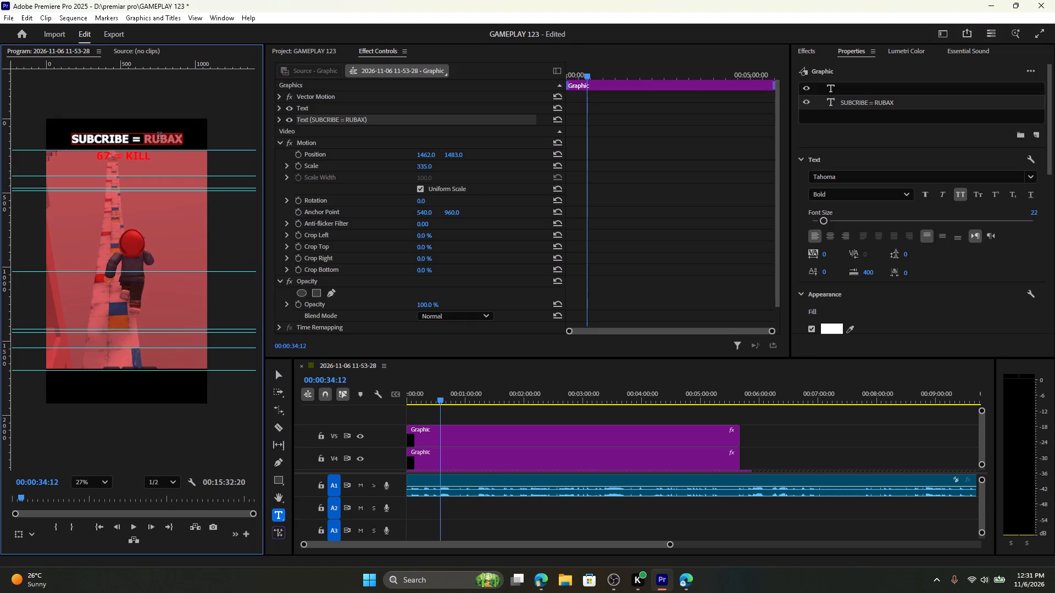
{"action": "left_click", "coordinate": [159, 137]}
{"action": "key", "text": "BackSpace"}
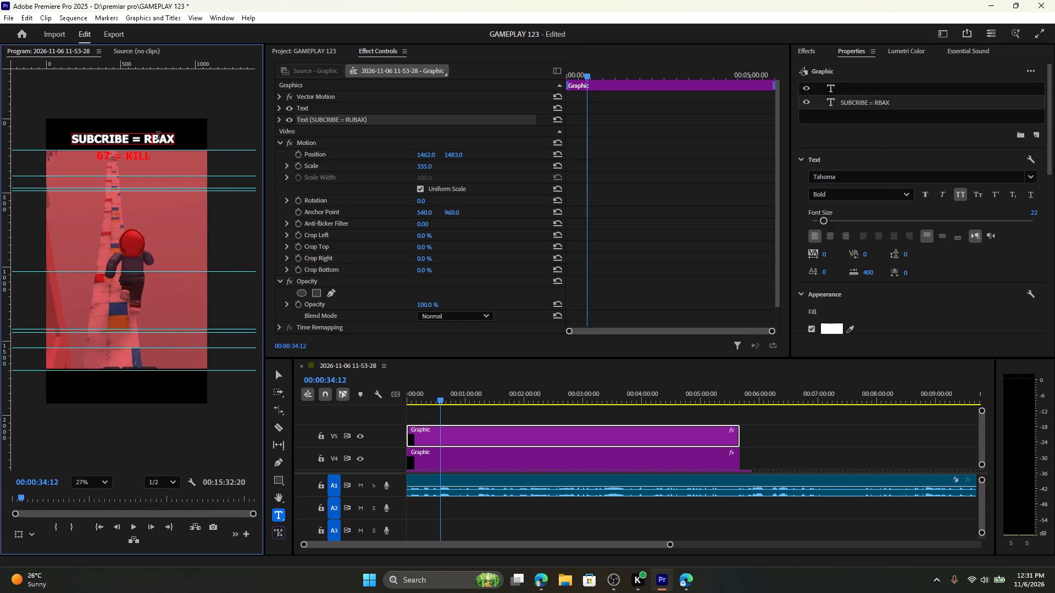
{"action": "key", "text": "o"}
{"action": "left_click", "coordinate": [778, 431]}
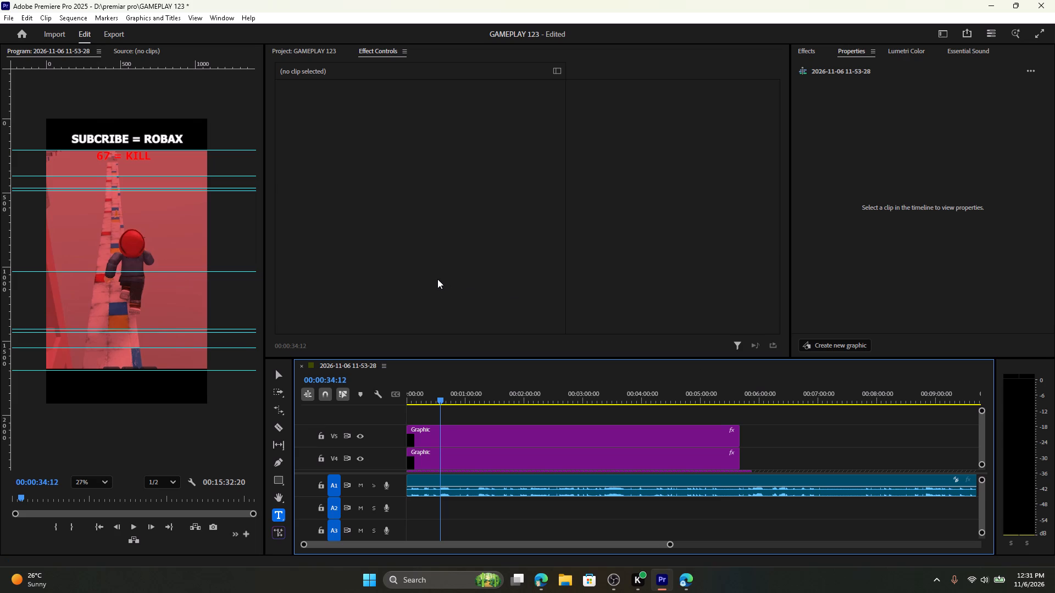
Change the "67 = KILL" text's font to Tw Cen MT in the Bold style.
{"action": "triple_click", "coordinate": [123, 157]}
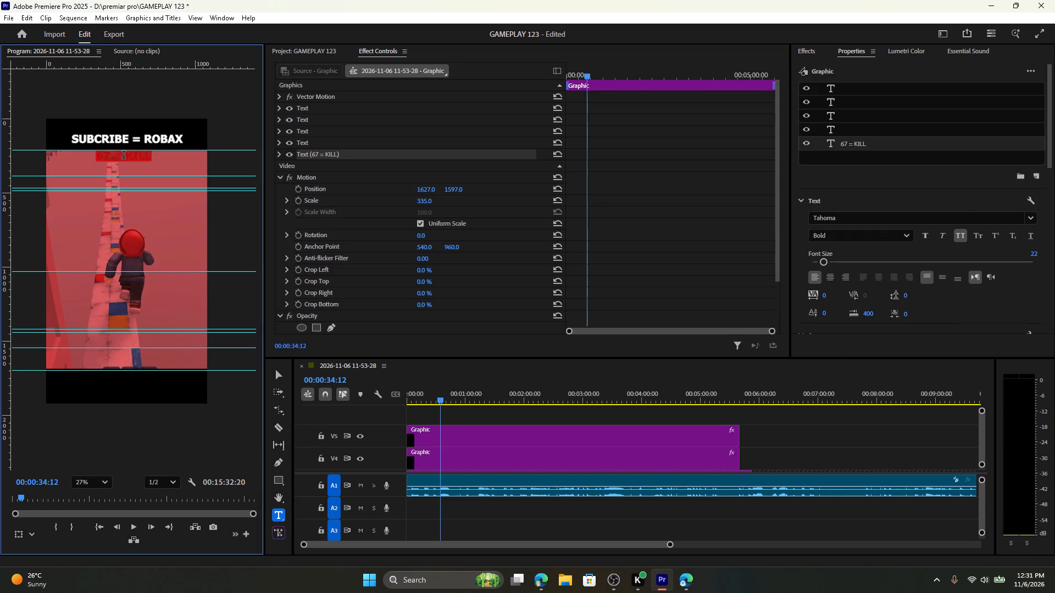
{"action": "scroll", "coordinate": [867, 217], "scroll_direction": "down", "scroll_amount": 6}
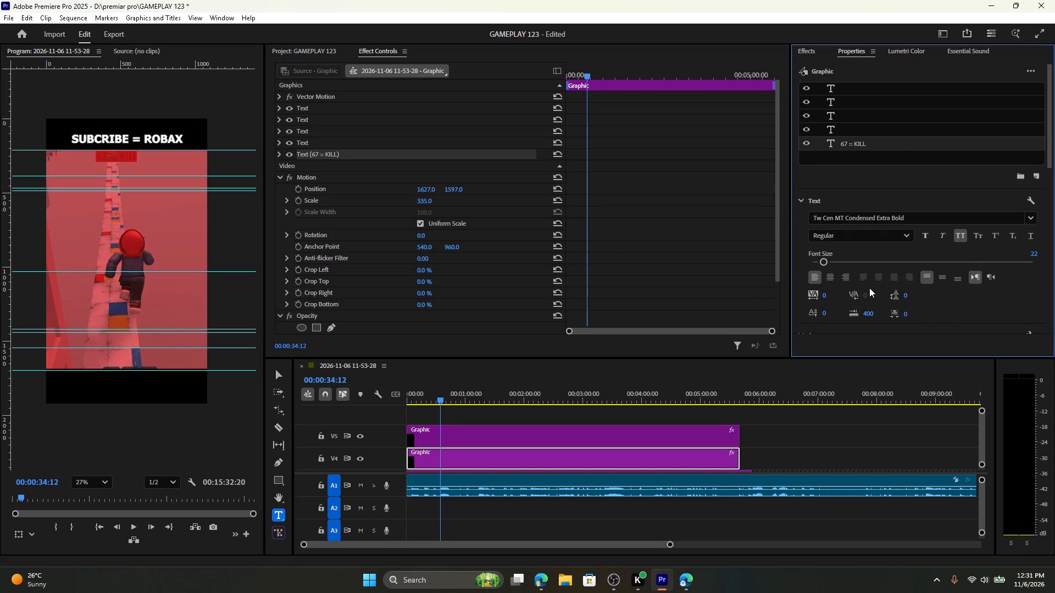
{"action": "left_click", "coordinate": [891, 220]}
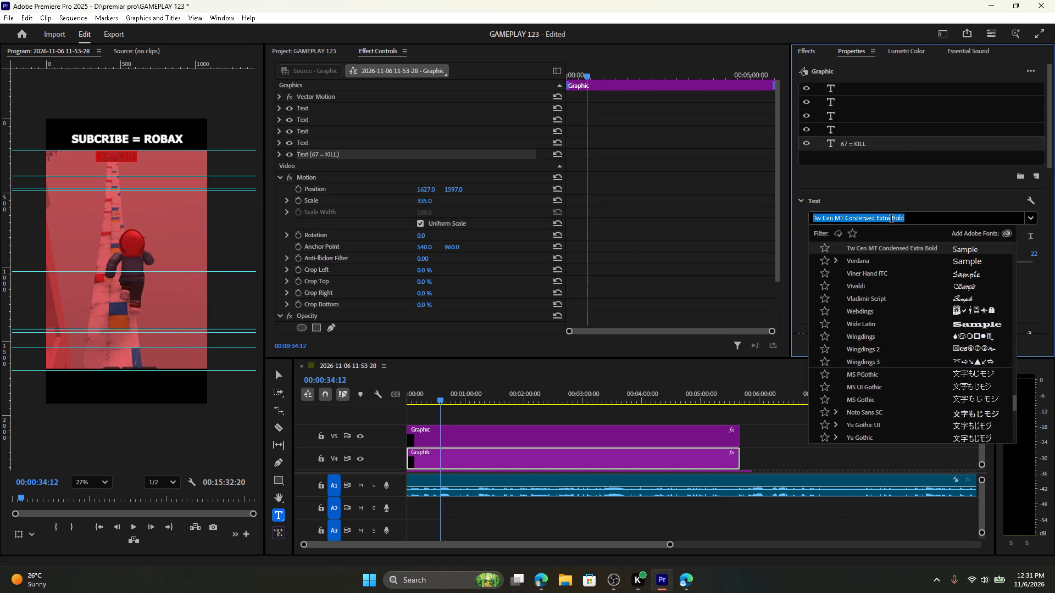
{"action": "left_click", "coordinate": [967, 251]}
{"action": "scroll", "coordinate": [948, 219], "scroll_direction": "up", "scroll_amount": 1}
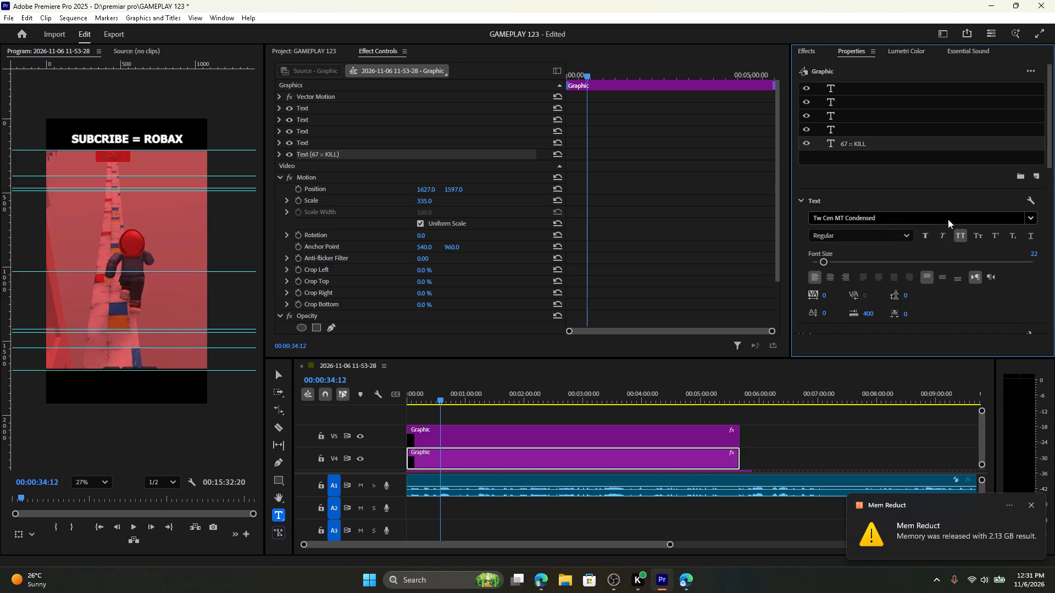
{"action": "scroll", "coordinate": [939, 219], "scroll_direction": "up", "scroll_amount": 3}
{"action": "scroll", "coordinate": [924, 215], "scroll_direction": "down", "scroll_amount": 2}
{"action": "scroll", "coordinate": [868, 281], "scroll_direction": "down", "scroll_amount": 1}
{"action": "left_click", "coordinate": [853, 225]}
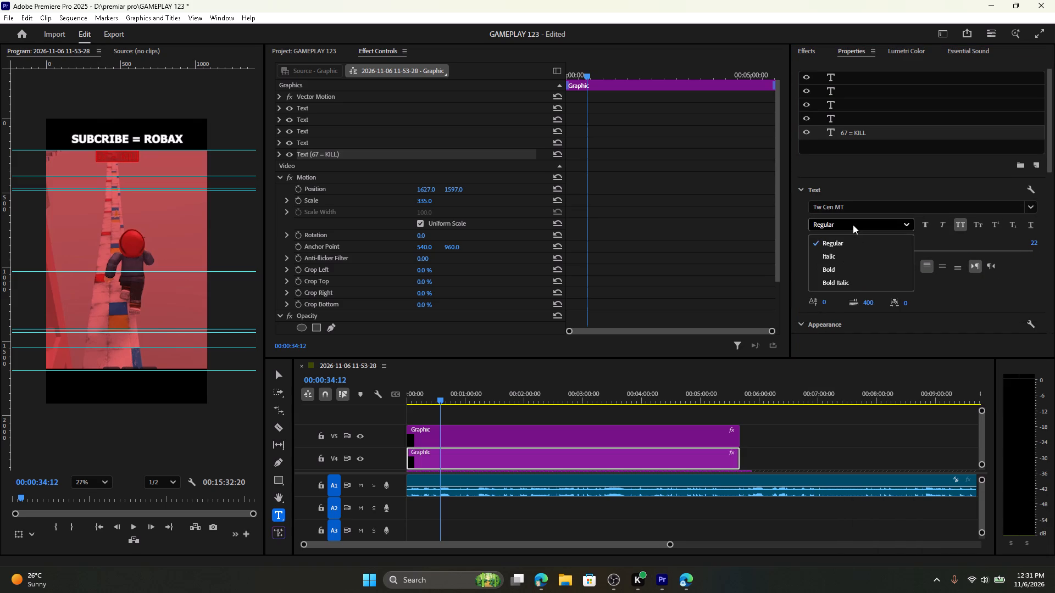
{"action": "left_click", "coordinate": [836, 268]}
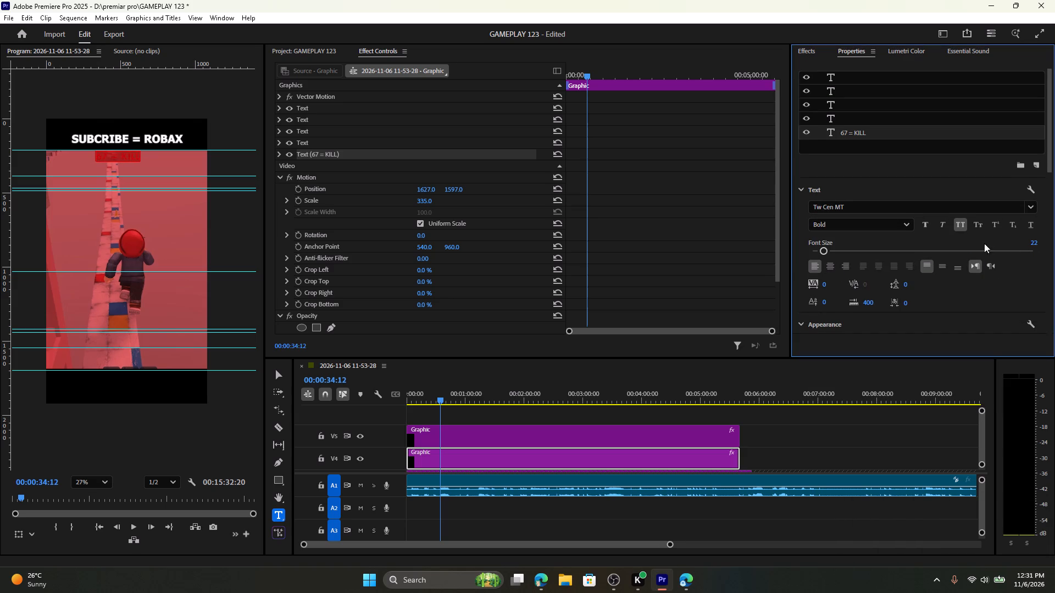
Change the fill colour of the "67 = KILL" text to black.
{"action": "scroll", "coordinate": [878, 273], "scroll_direction": "down", "scroll_amount": 7}
{"action": "left_click", "coordinate": [833, 279]}
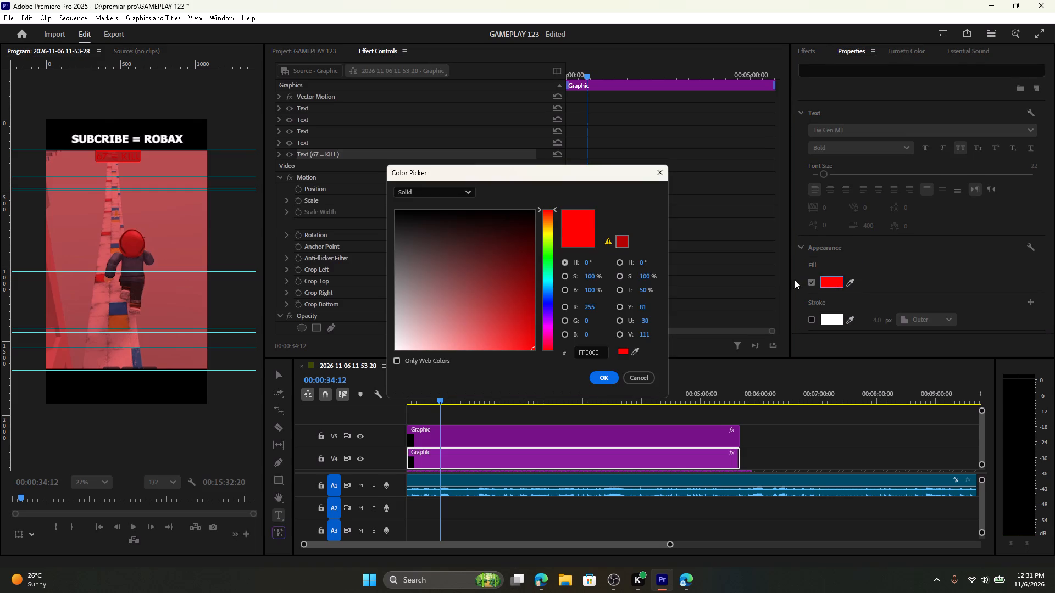
{"action": "left_click_drag", "start_coordinate": [460, 248], "coordinate": [182, 101]}
{"action": "left_click", "coordinate": [596, 373]}
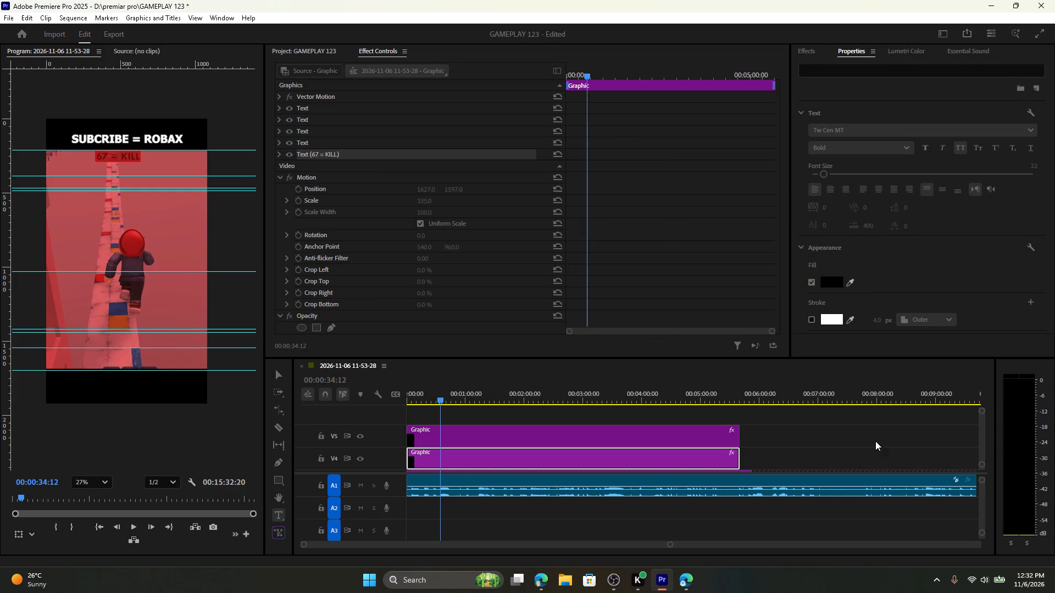
{"action": "left_click", "coordinate": [862, 437]}
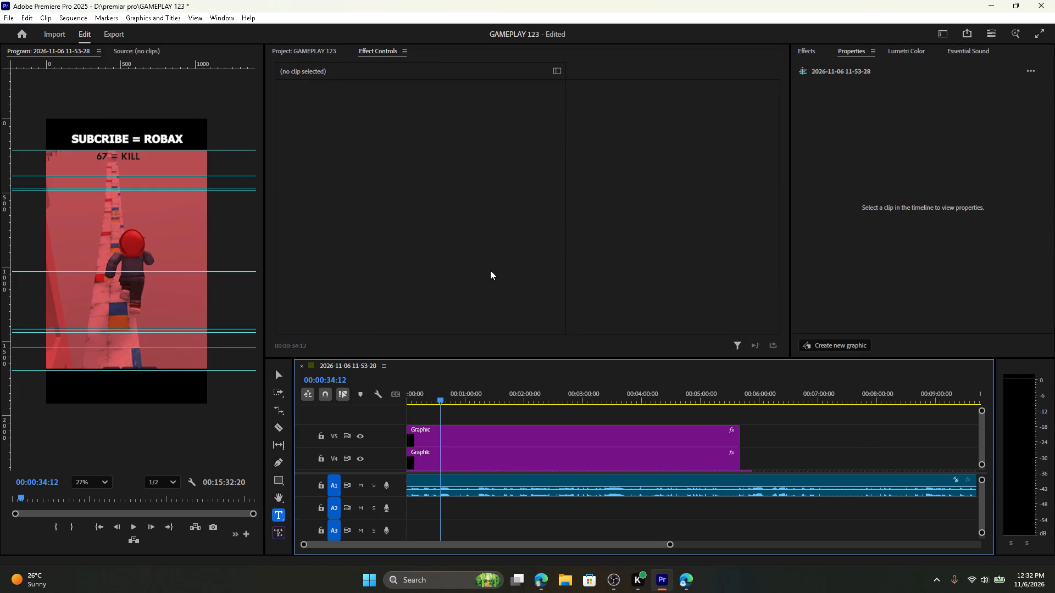
Set the "67 = KILL" text's font to Tw Cen MT Condensed in the Bold style.
{"action": "triple_click", "coordinate": [123, 158]}
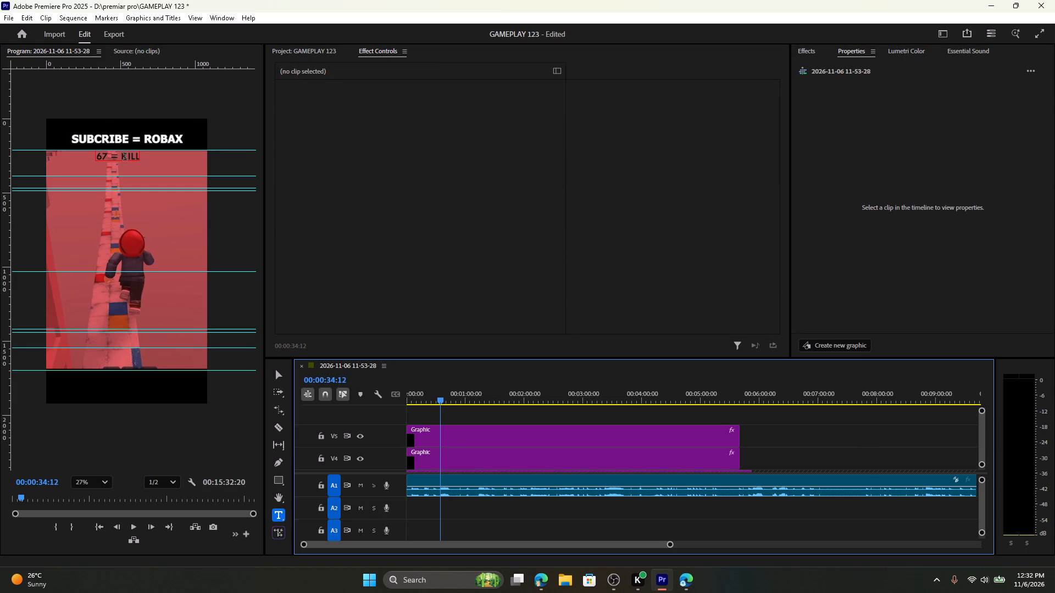
{"action": "left_click", "coordinate": [125, 157]}
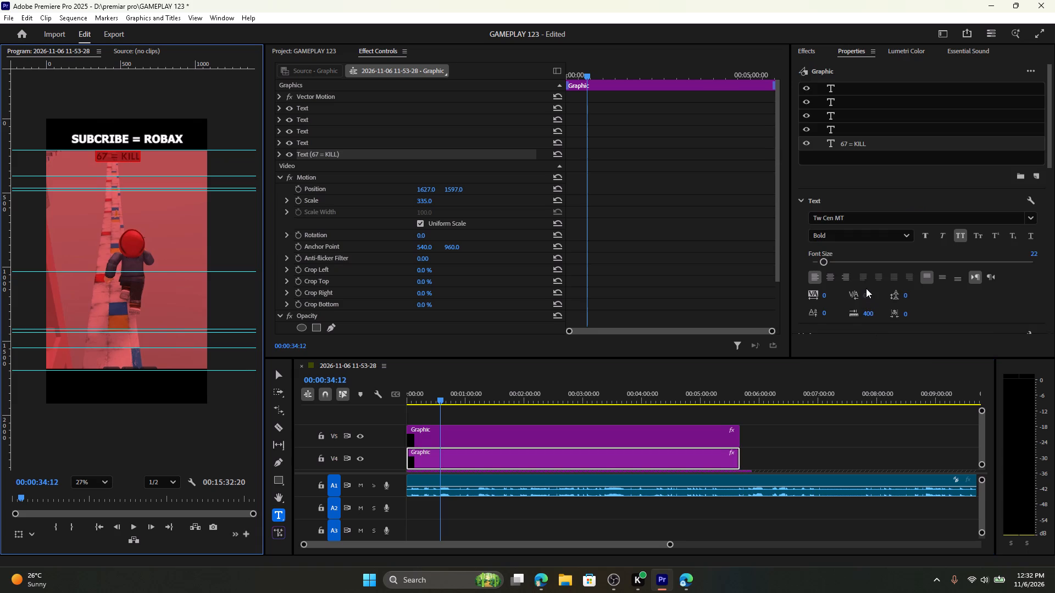
{"action": "scroll", "coordinate": [885, 230], "scroll_direction": "down", "scroll_amount": 7}
{"action": "left_click", "coordinate": [850, 175]}
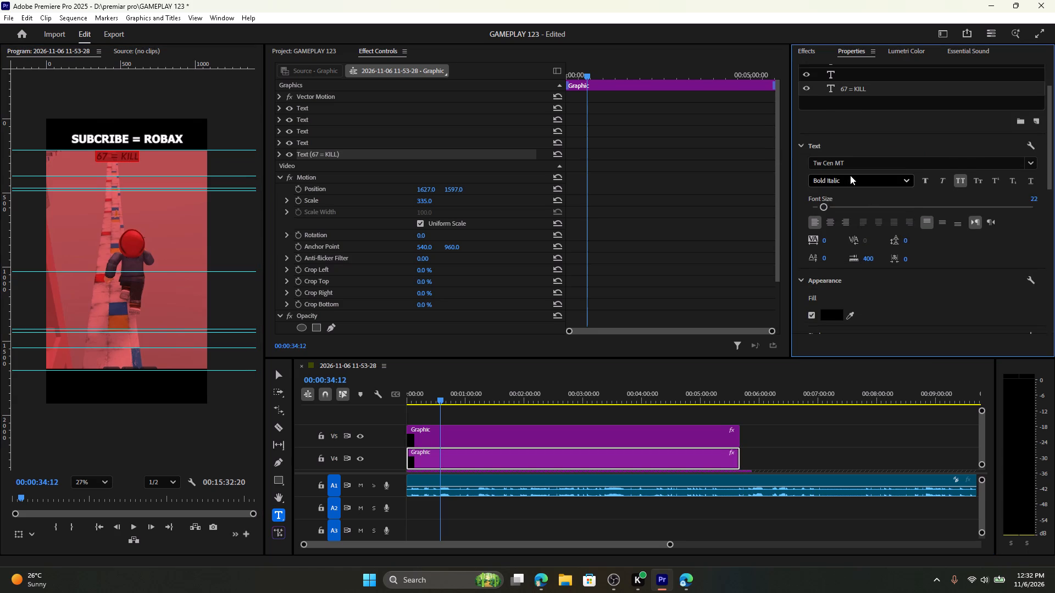
{"action": "left_click", "coordinate": [831, 226]}
{"action": "left_click", "coordinate": [869, 163]}
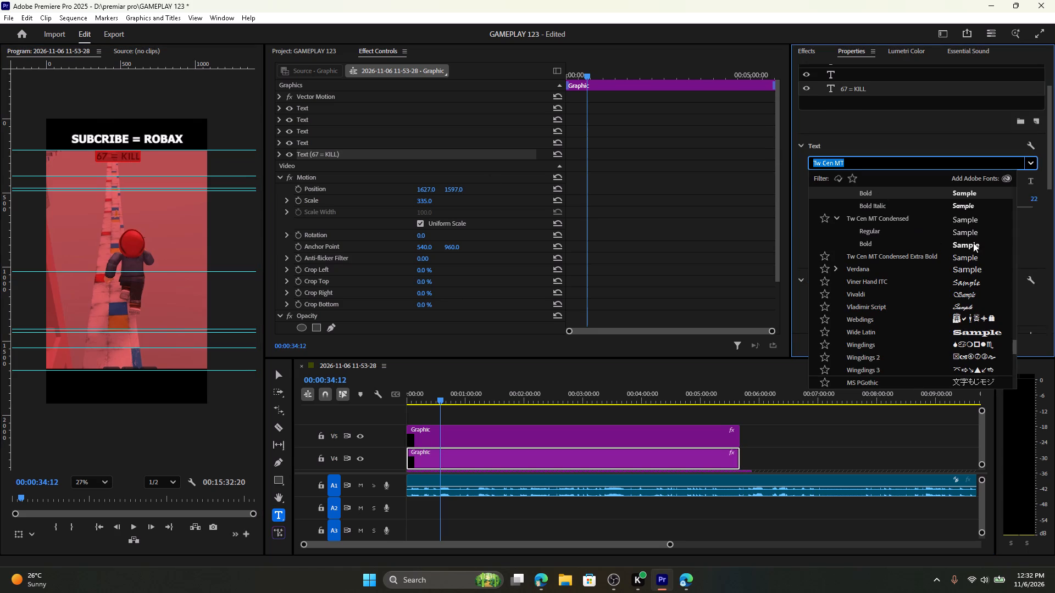
{"action": "left_click", "coordinate": [973, 243]}
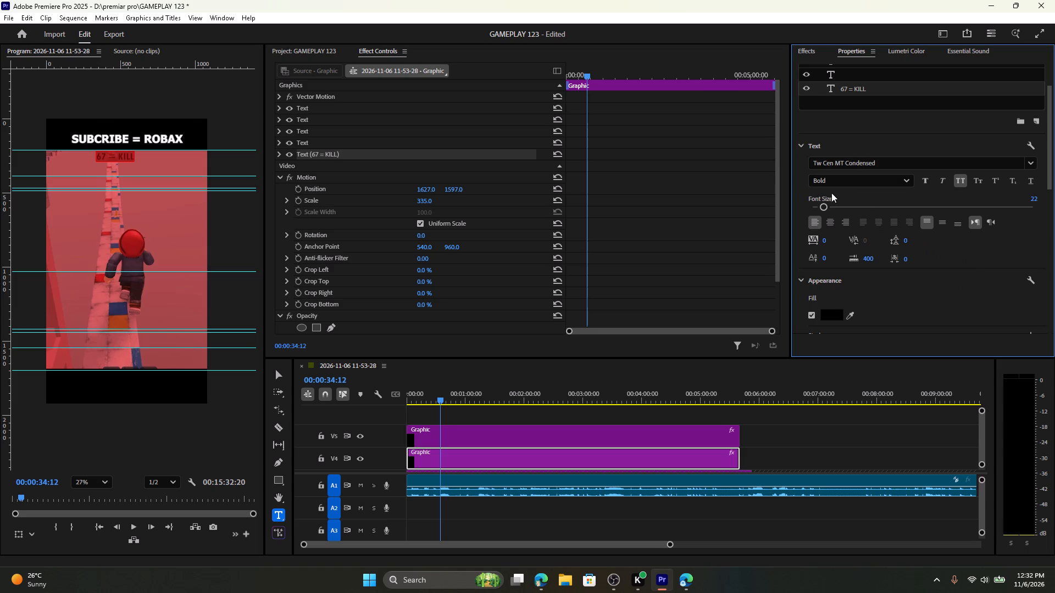
Apply faux bold to the "67 = KILL" text, keeping all caps on, and set its font size to 29.
{"action": "left_click_drag", "start_coordinate": [823, 207], "coordinate": [835, 205]}
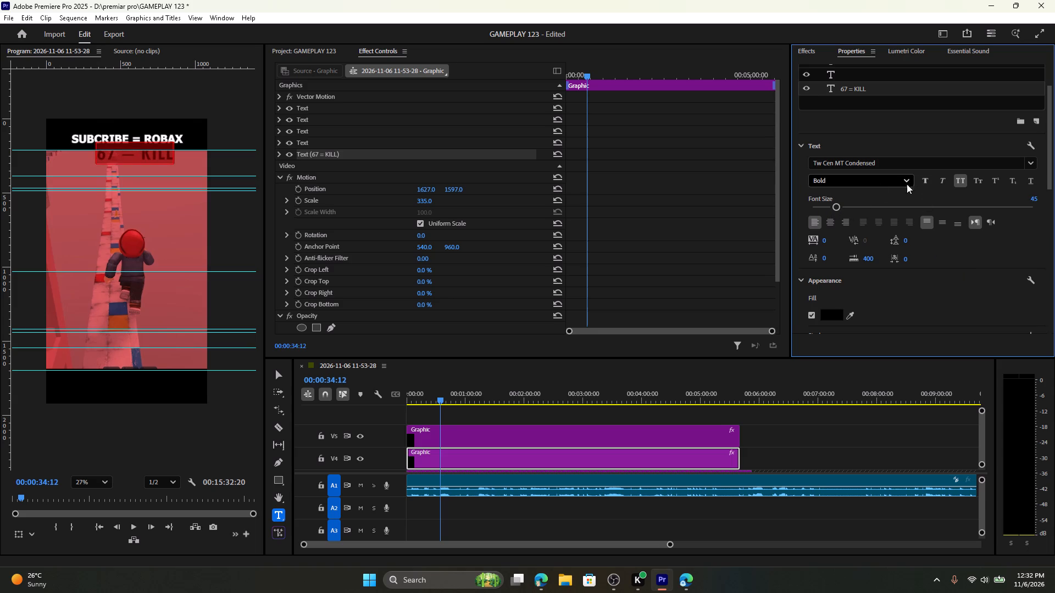
{"action": "left_click", "coordinate": [871, 182]}
{"action": "left_click", "coordinate": [856, 210]}
{"action": "left_click", "coordinate": [929, 182]}
{"action": "left_click", "coordinate": [962, 180]}
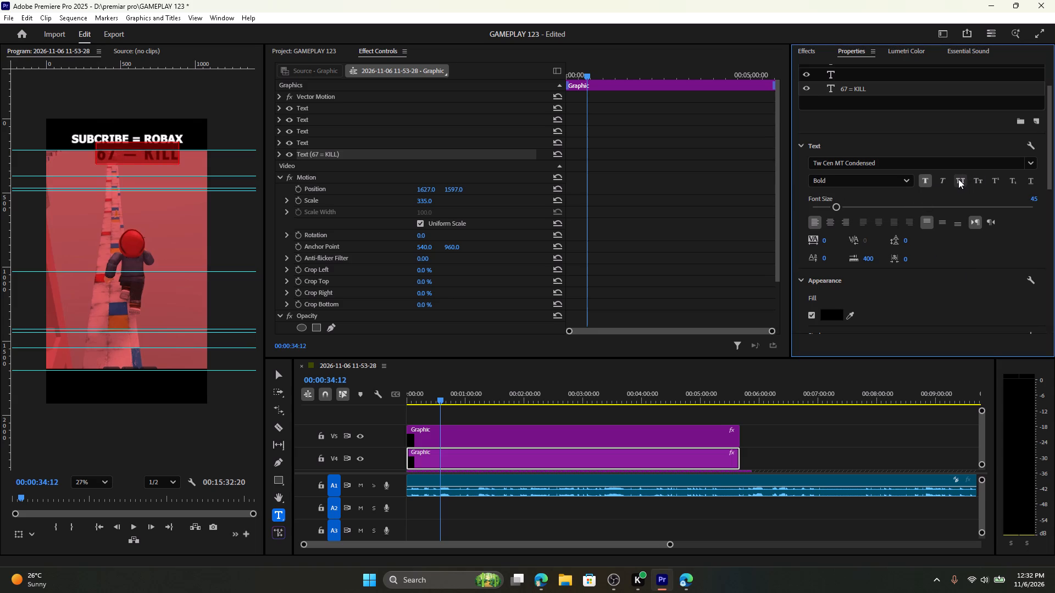
{"action": "left_click", "coordinate": [958, 179]}
{"action": "left_click", "coordinate": [922, 182]}
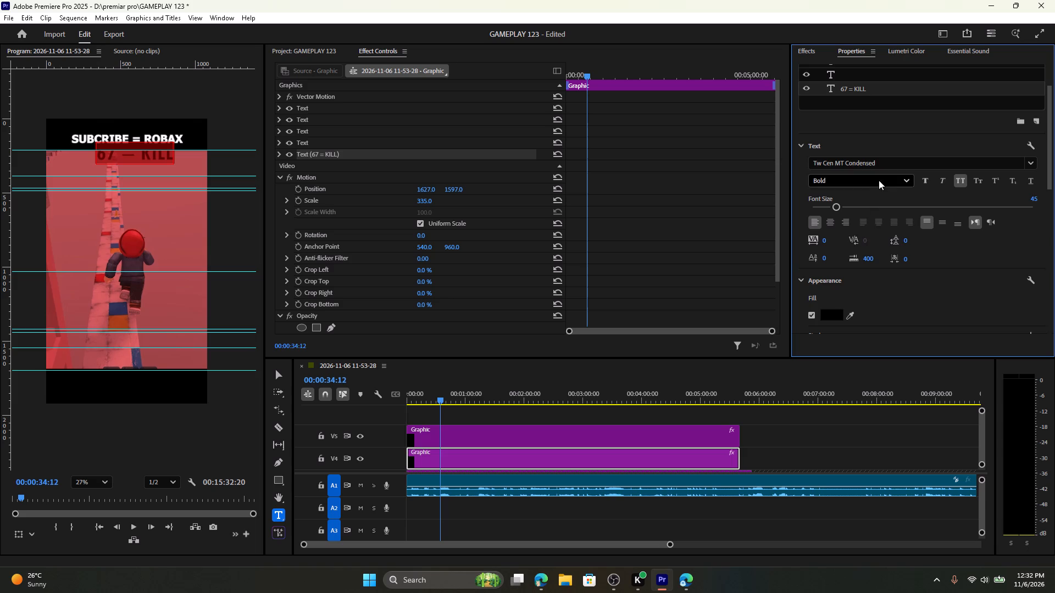
{"action": "left_click", "coordinate": [923, 180]}
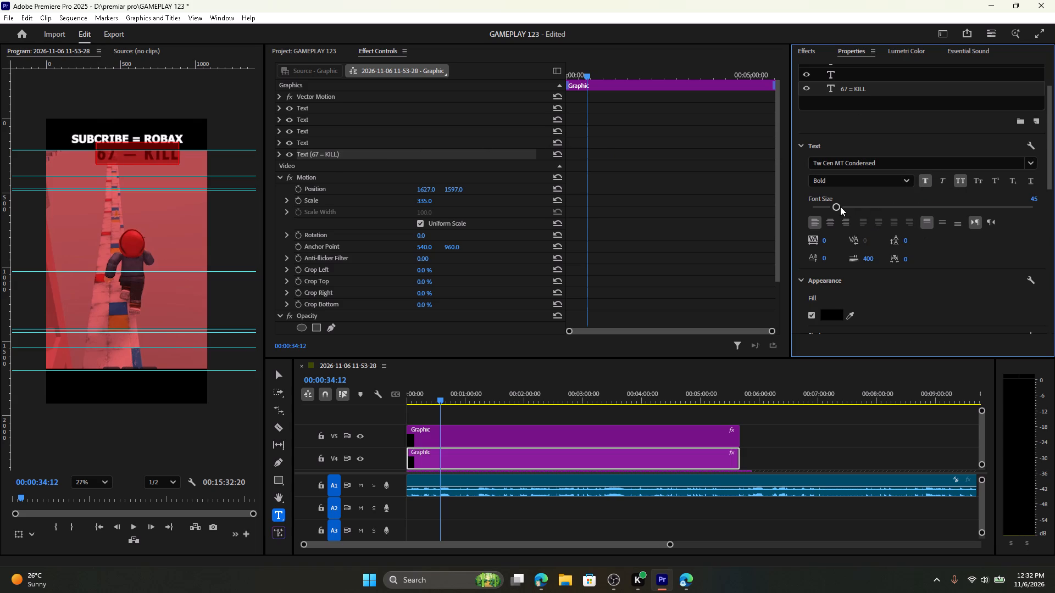
{"action": "left_click_drag", "start_coordinate": [840, 206], "coordinate": [831, 206]}
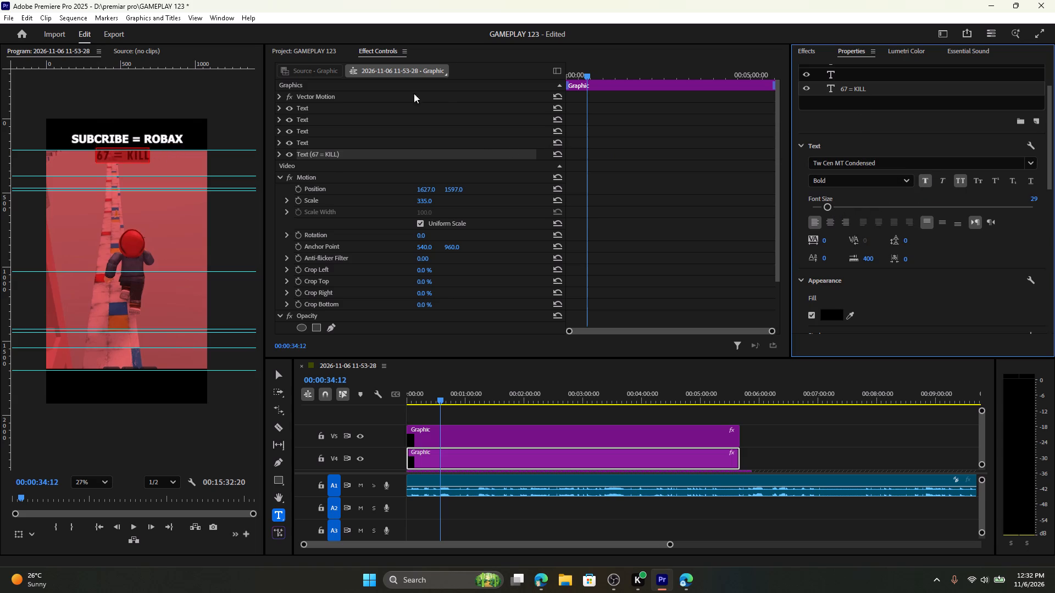
Lower the "67 = KILL" graphic slightly by setting its vertical Motion position to 1605.
{"action": "left_click_drag", "start_coordinate": [449, 194], "coordinate": [470, 193]}
{"action": "left_click", "coordinate": [337, 192]}
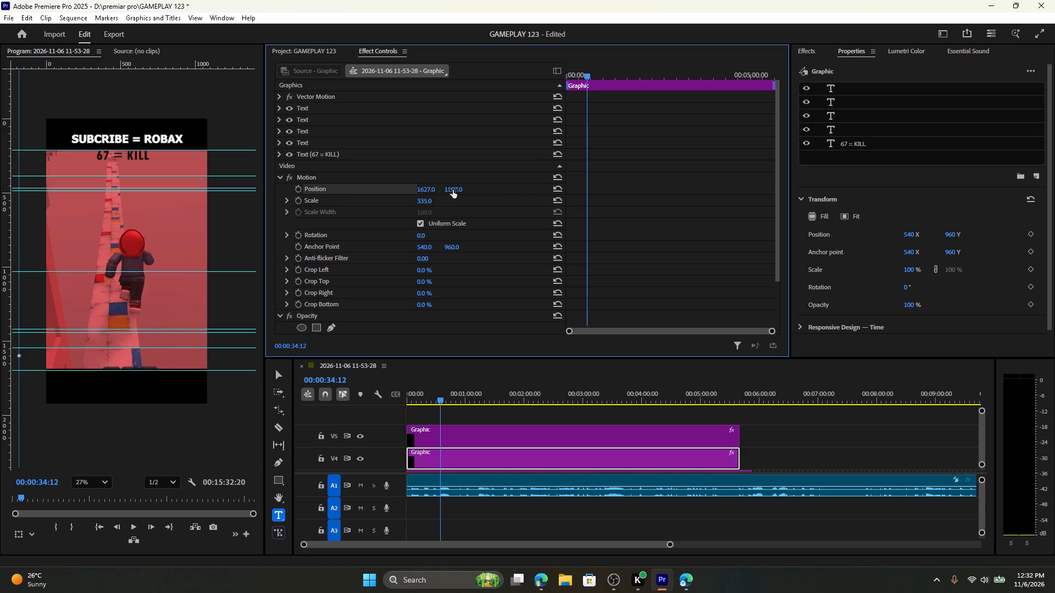
{"action": "left_click_drag", "start_coordinate": [453, 190], "coordinate": [457, 184]}
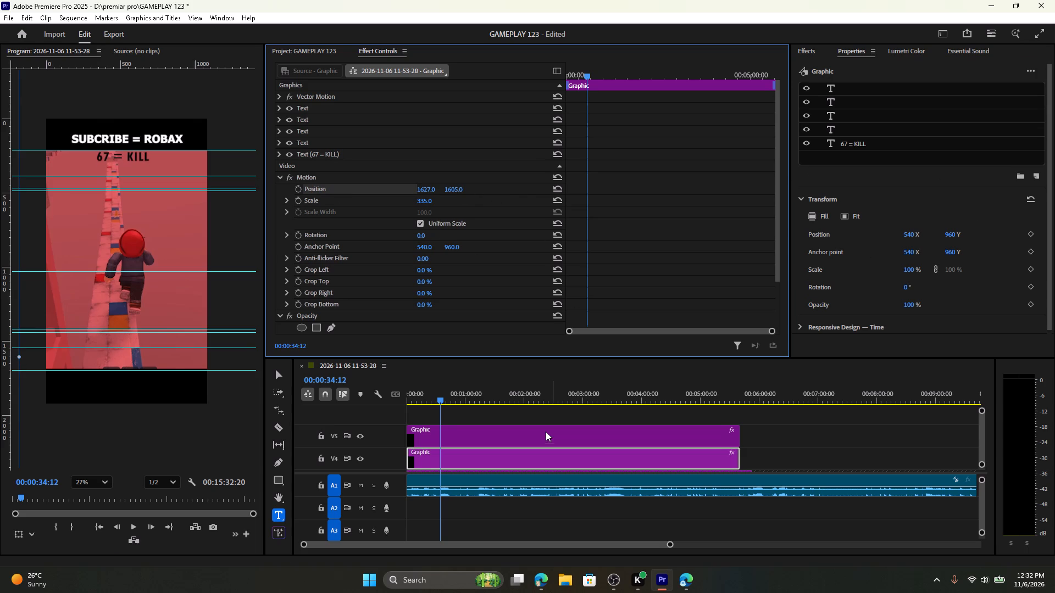
Lower the "67 = KILL" graphic to a vertical Motion position of 1623 and play the sequence from its start.
{"action": "left_click_drag", "start_coordinate": [451, 192], "coordinate": [460, 193]}
{"action": "left_click_drag", "start_coordinate": [403, 376], "coordinate": [370, 382]}
{"action": "left_click_drag", "start_coordinate": [446, 381], "coordinate": [362, 405]}
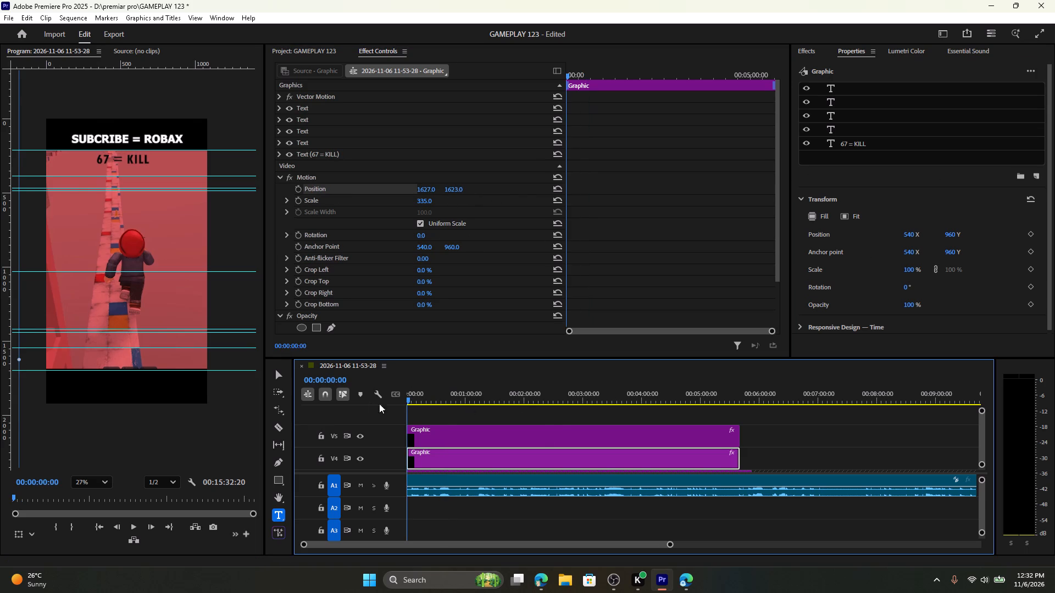
{"action": "key", "text": "space"}
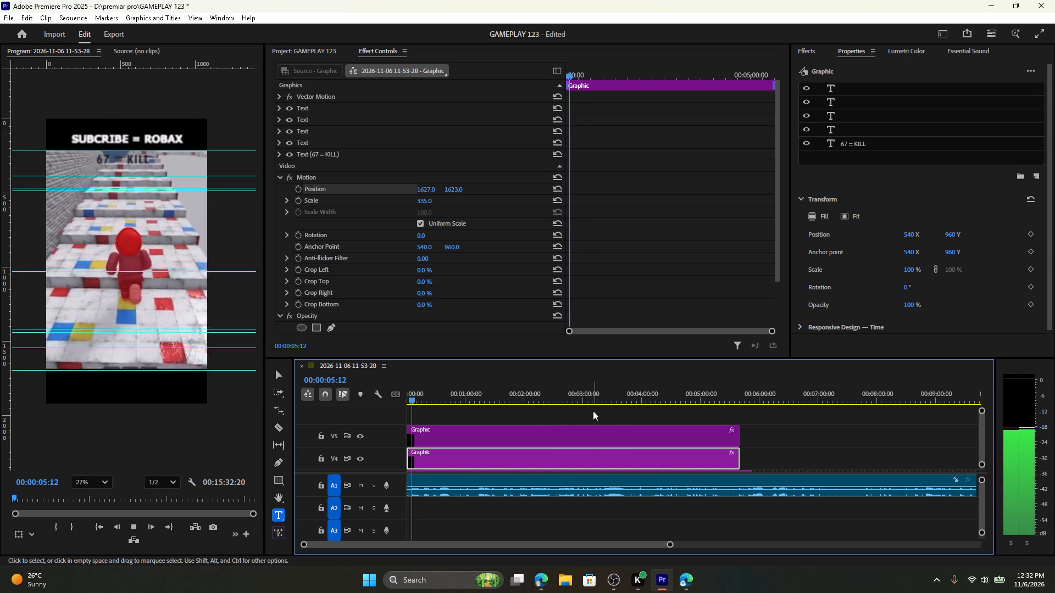
Shift the "SUBCRIBE = ROBAX" graphic slightly by setting its horizontal Motion position to 1467, and play the result.
{"action": "left_click", "coordinate": [573, 432]}
{"action": "key", "text": "space"}
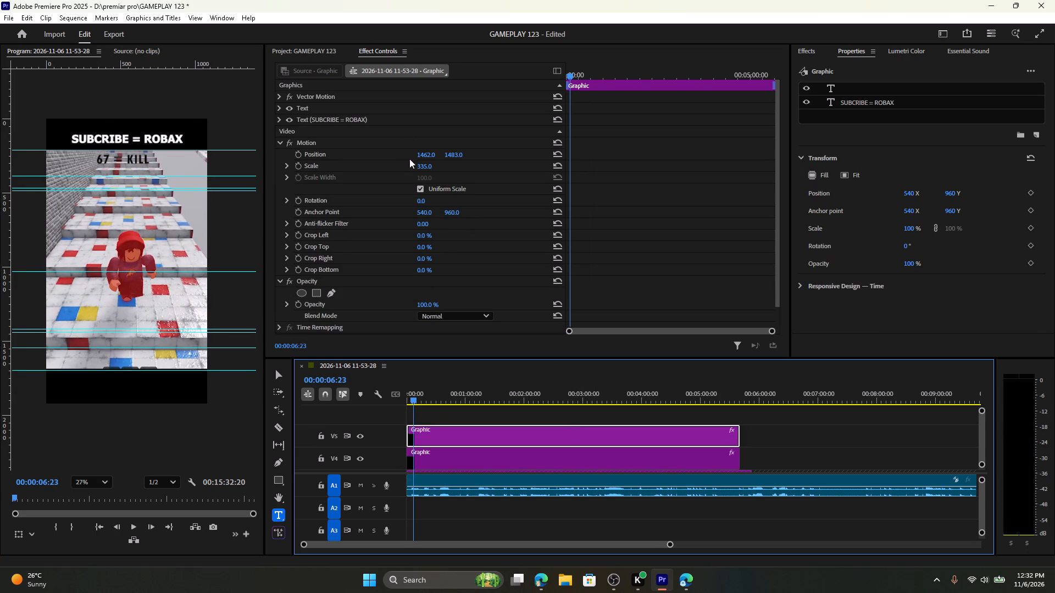
{"action": "left_click", "coordinate": [424, 154]}
{"action": "key", "text": "space"}
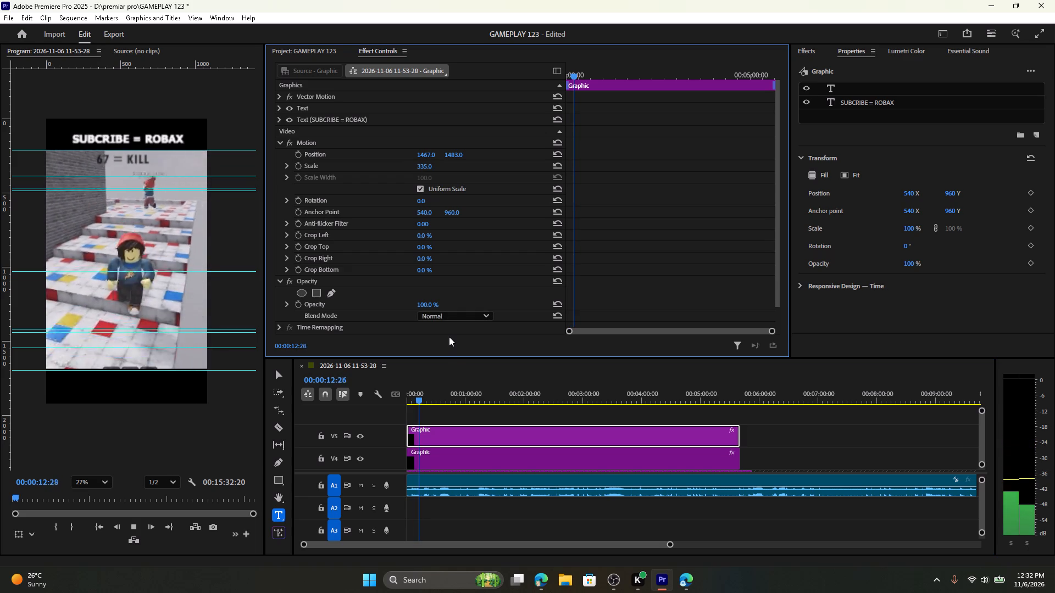
{"action": "key", "text": "space"}
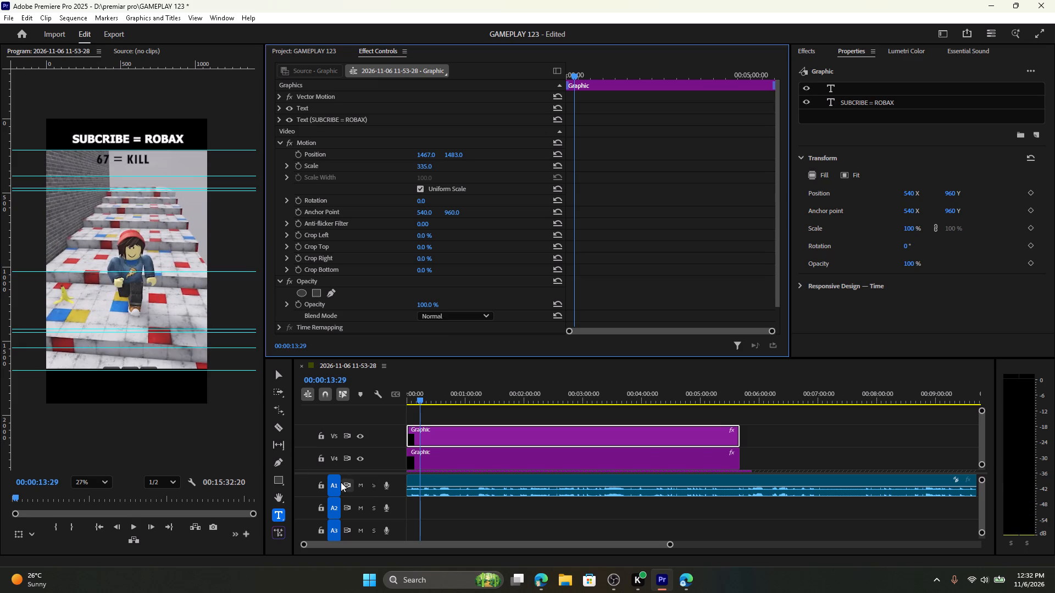
Extend the title graphics on tracks V4 and V5 to about the end of the gameplay footage.
{"action": "scroll", "coordinate": [515, 481], "scroll_direction": "down", "scroll_amount": 6}
{"action": "scroll", "coordinate": [609, 476], "scroll_direction": "down", "scroll_amount": 2, "text": "alt"}
{"action": "left_click_drag", "start_coordinate": [579, 457], "coordinate": [733, 455]}
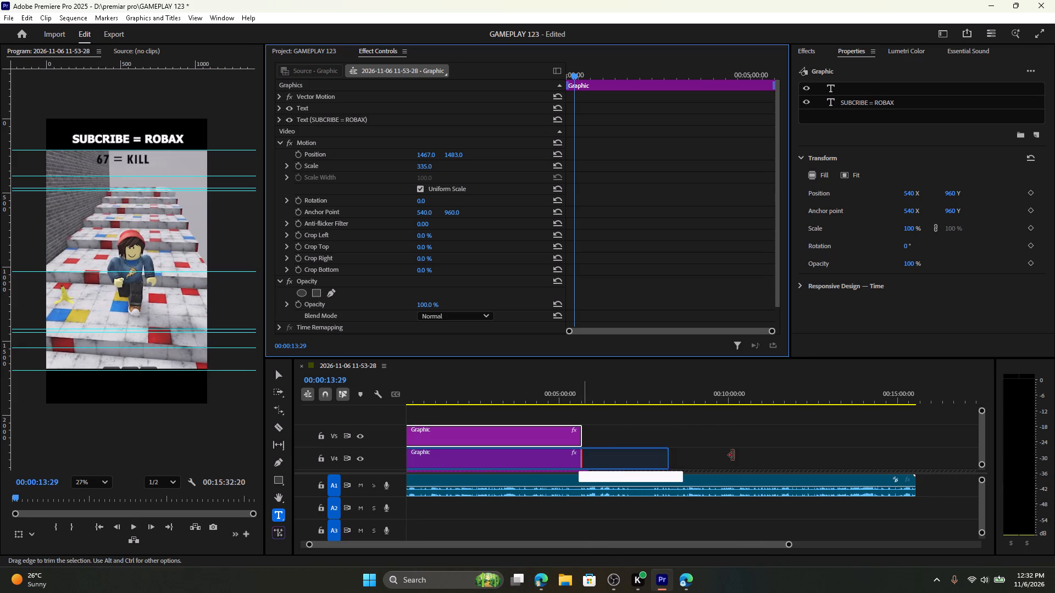
{"action": "left_click_drag", "start_coordinate": [733, 455], "coordinate": [917, 471]}
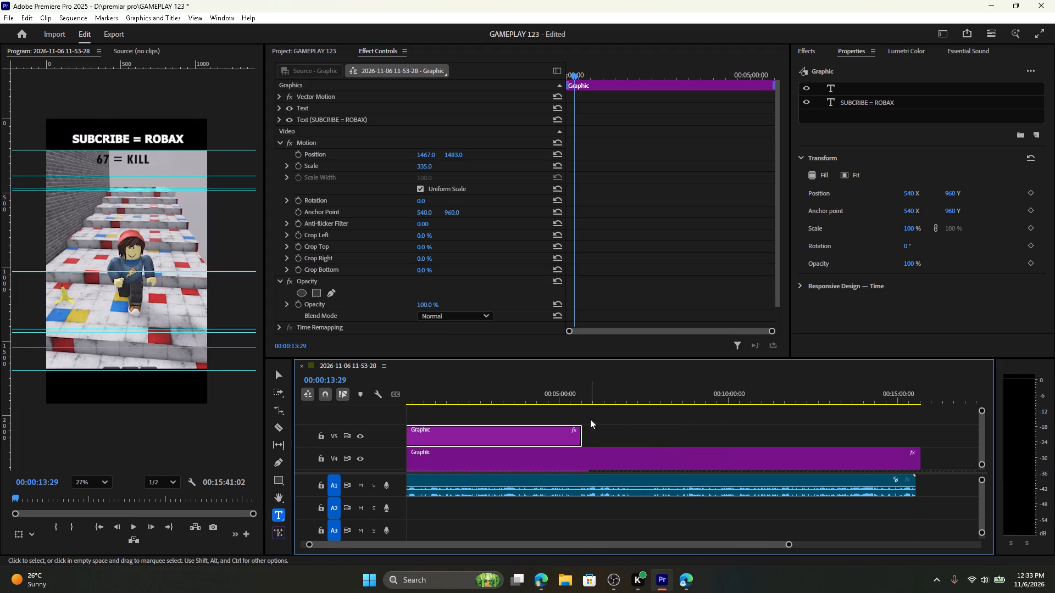
{"action": "left_click_drag", "start_coordinate": [580, 430], "coordinate": [908, 448]}
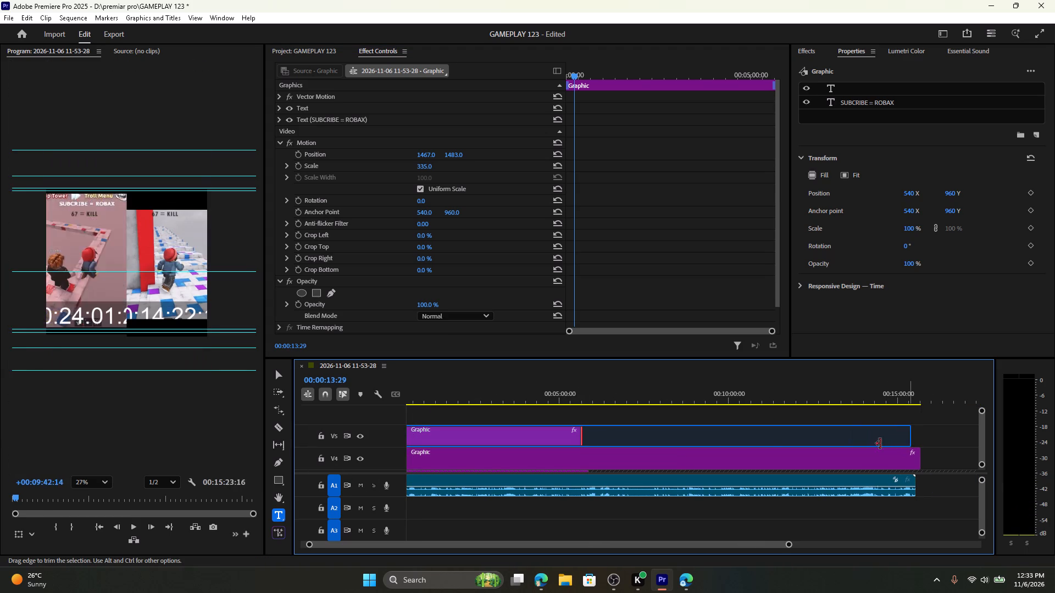
Unlock video tracks V2 and V3 and extend both of their graphics to the end of the gameplay footage.
{"action": "left_click_drag", "start_coordinate": [981, 439], "coordinate": [982, 460]}
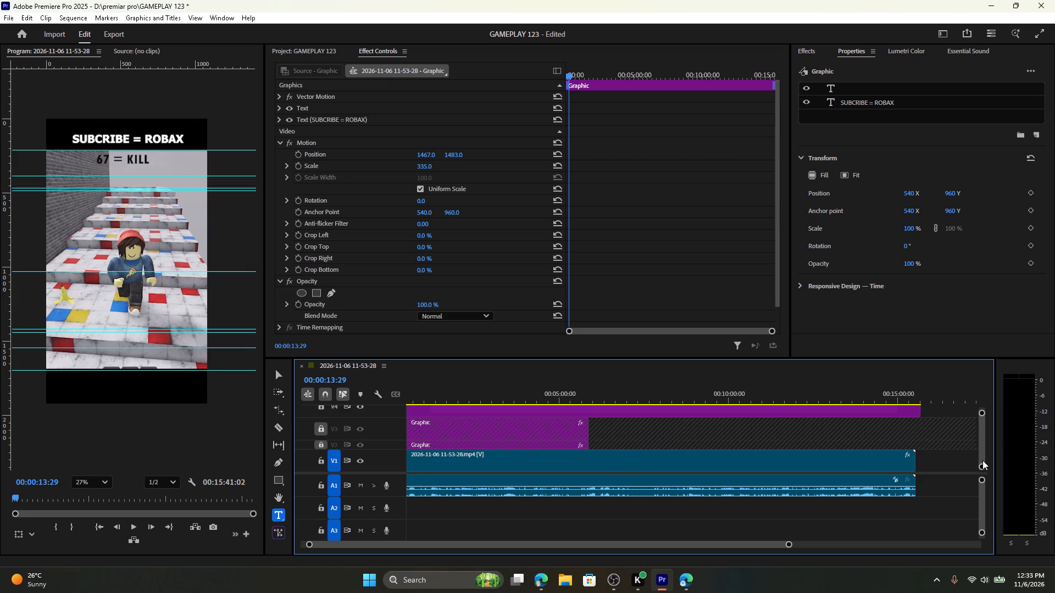
{"action": "left_click_drag", "start_coordinate": [982, 460], "coordinate": [979, 463]}
{"action": "left_click", "coordinate": [319, 429]}
{"action": "left_click", "coordinate": [318, 449]}
{"action": "left_click_drag", "start_coordinate": [530, 425], "coordinate": [531, 430]}
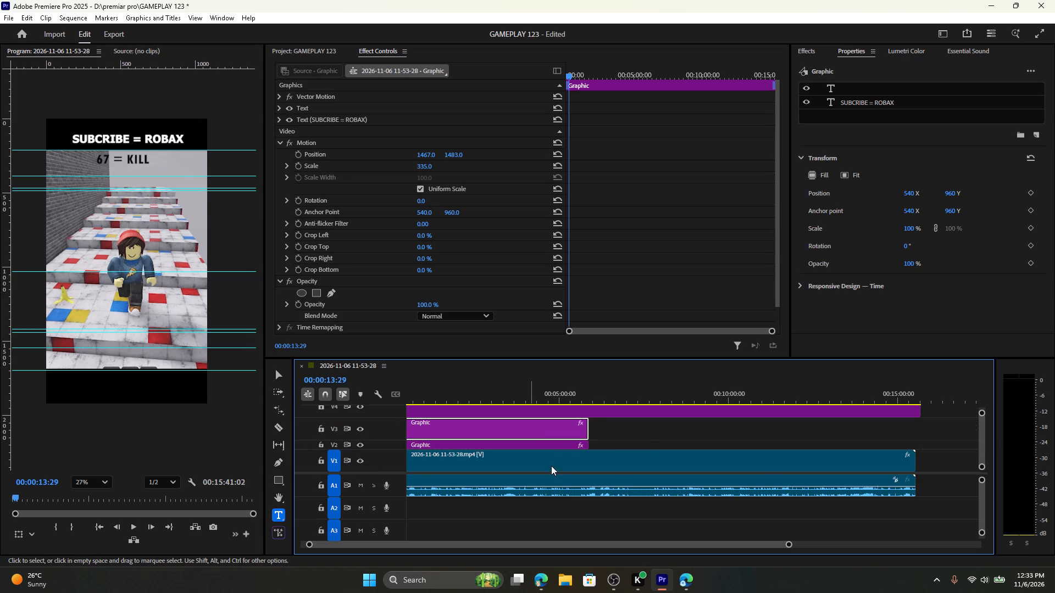
{"action": "left_click", "coordinate": [554, 444], "text": "shift"}
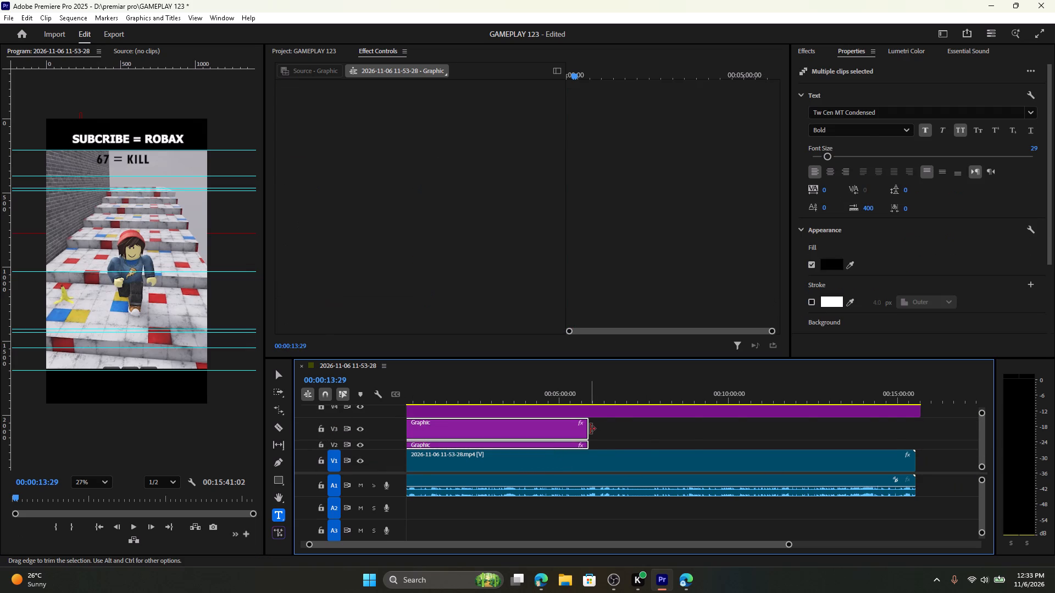
{"action": "left_click_drag", "start_coordinate": [590, 429], "coordinate": [919, 424]}
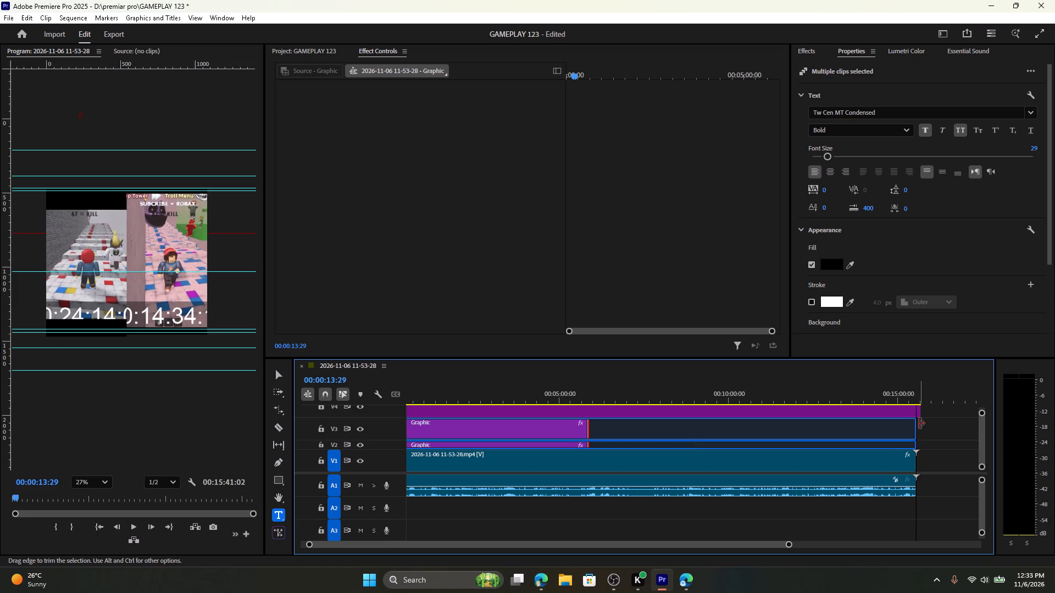
Trim the overhanging end of the V4 title graphic back to about the end of the footage.
{"action": "left_click_drag", "start_coordinate": [924, 412], "coordinate": [914, 414]}
At the start of the sequence, change the "67 = KILL" text's fill colour to red, FF0000.
{"action": "key", "text": "Home"}
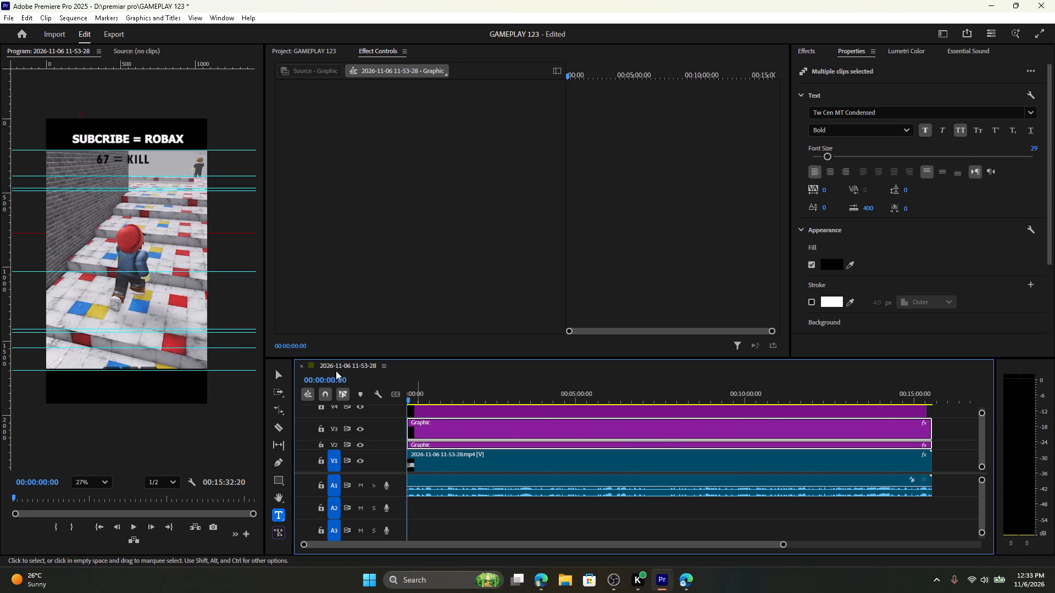
{"action": "triple_click", "coordinate": [137, 159]}
{"action": "left_click", "coordinate": [136, 158]}
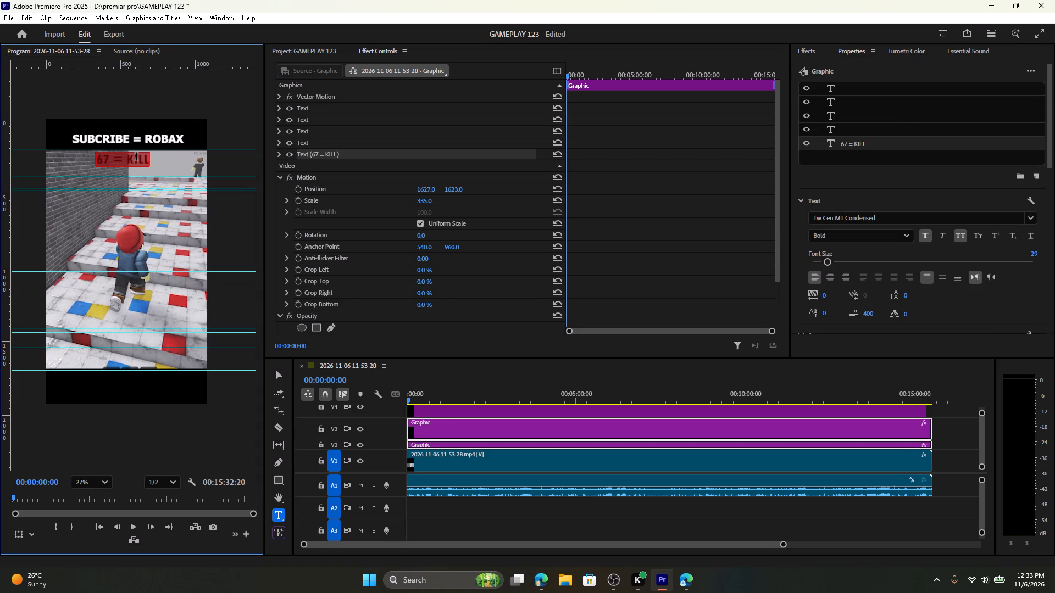
{"action": "scroll", "coordinate": [1003, 289], "scroll_direction": "down", "scroll_amount": 10}
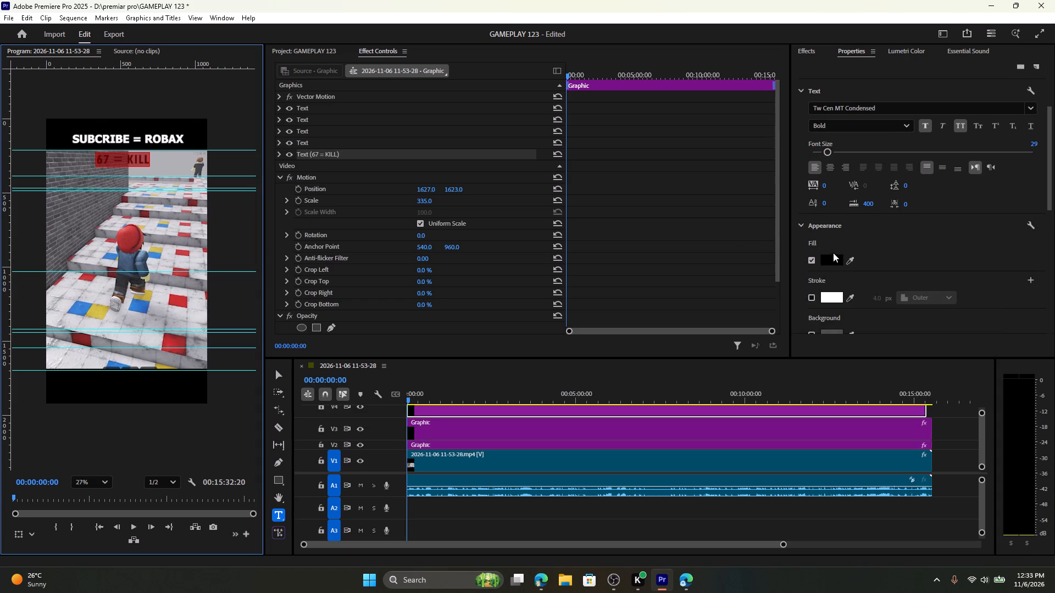
{"action": "left_click", "coordinate": [828, 261]}
{"action": "left_click_drag", "start_coordinate": [466, 270], "coordinate": [596, 409]}
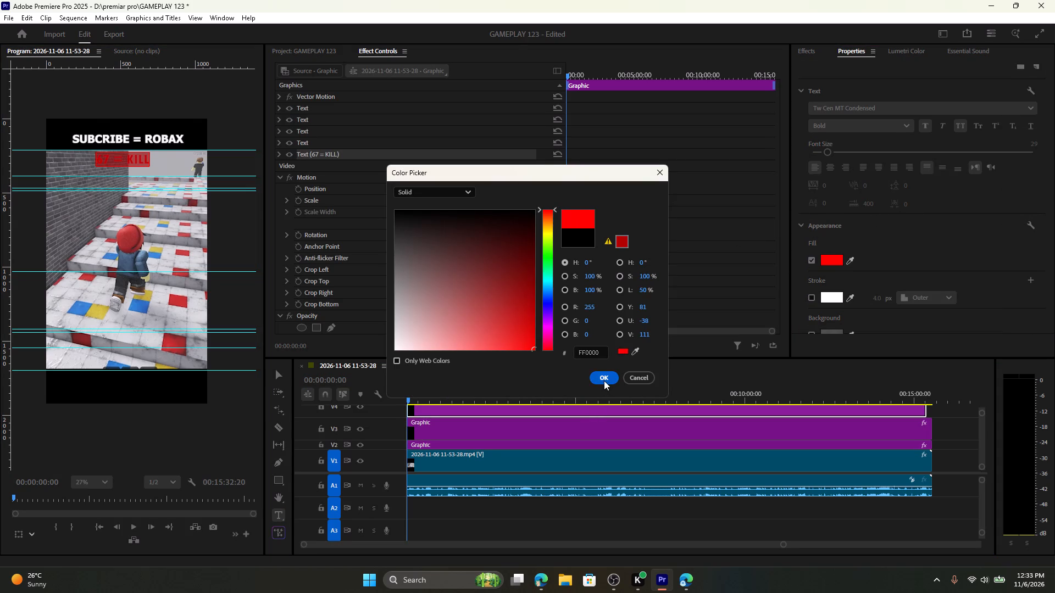
{"action": "left_click", "coordinate": [604, 381]}
Add a black outer stroke to the "67 = KILL" text and play the sequence to check it.
{"action": "left_click", "coordinate": [830, 294]}
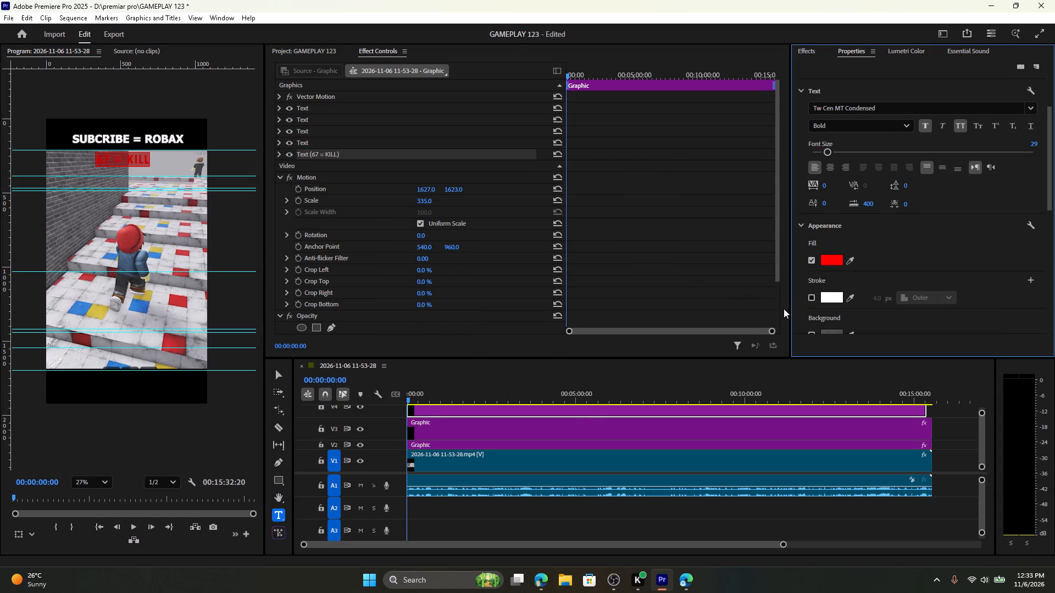
{"action": "left_click", "coordinate": [835, 300]}
{"action": "left_click", "coordinate": [808, 300]}
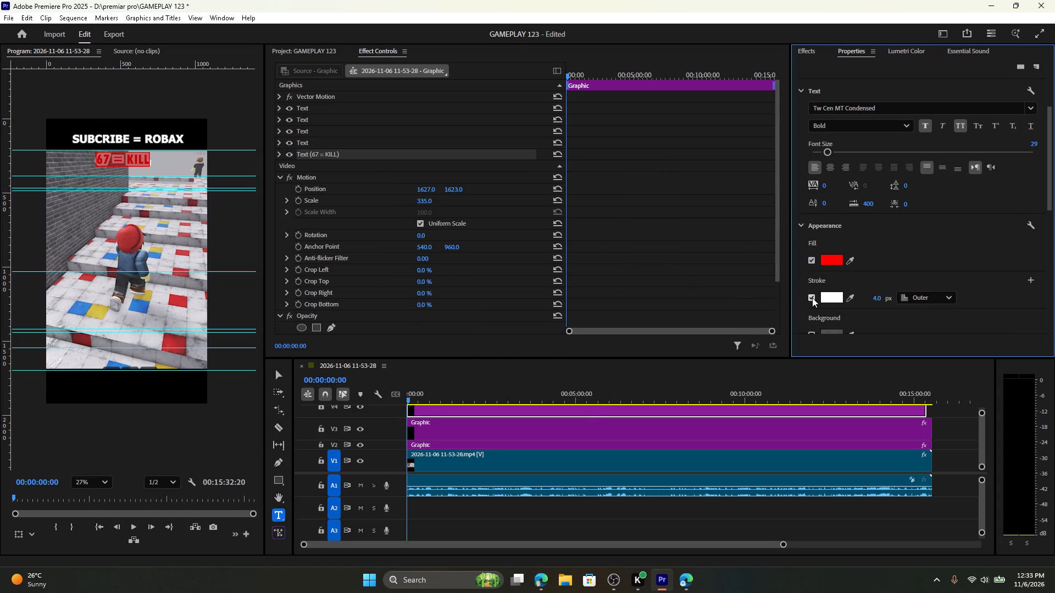
{"action": "left_click", "coordinate": [825, 297]}
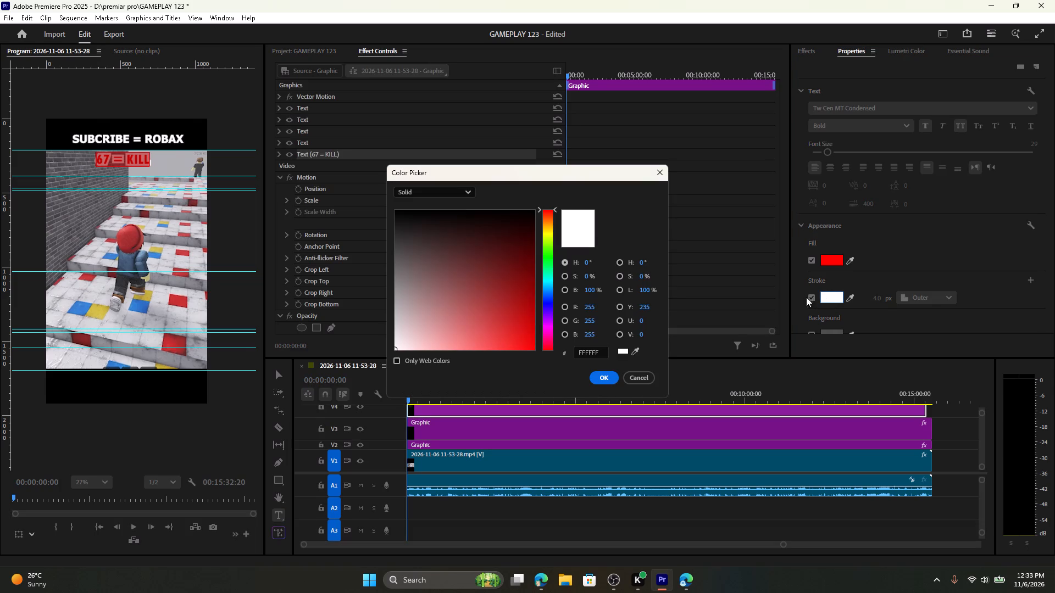
{"action": "left_click_drag", "start_coordinate": [496, 267], "coordinate": [251, 143]}
{"action": "left_click", "coordinate": [601, 376]}
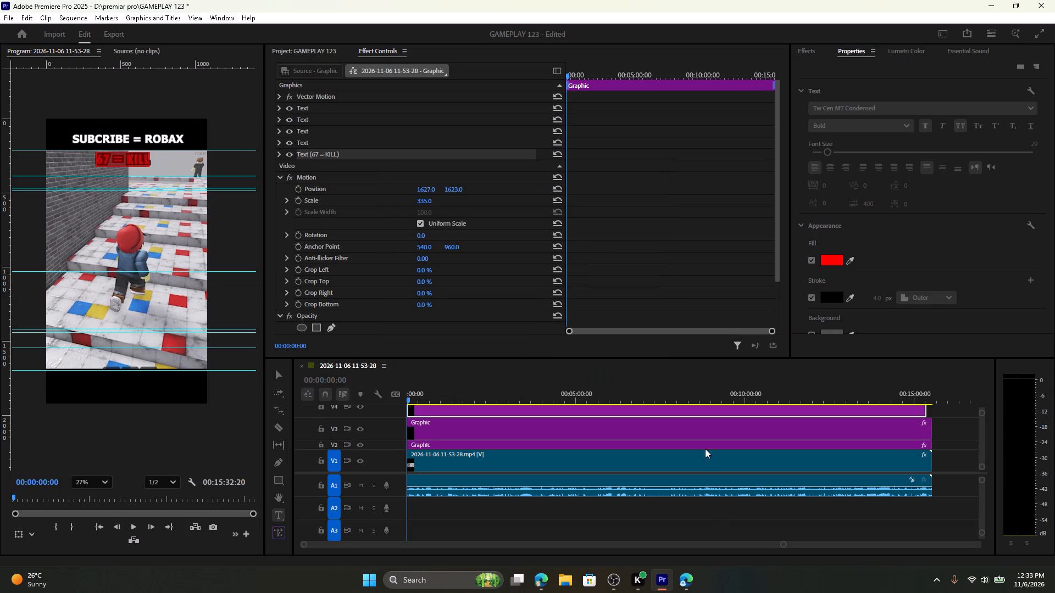
{"action": "left_click", "coordinate": [695, 511]}
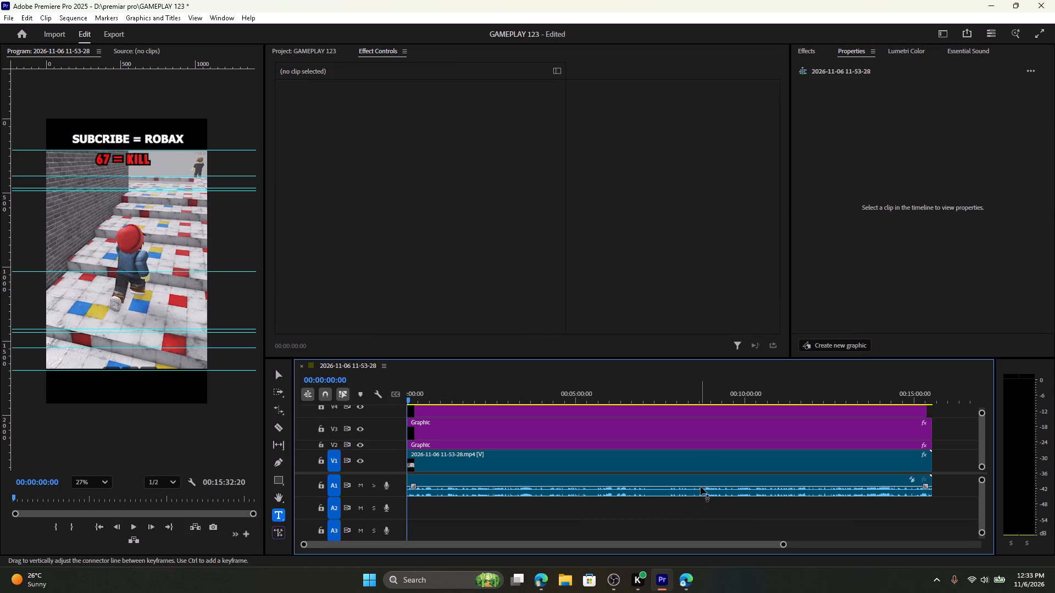
{"action": "key", "text": "space"}
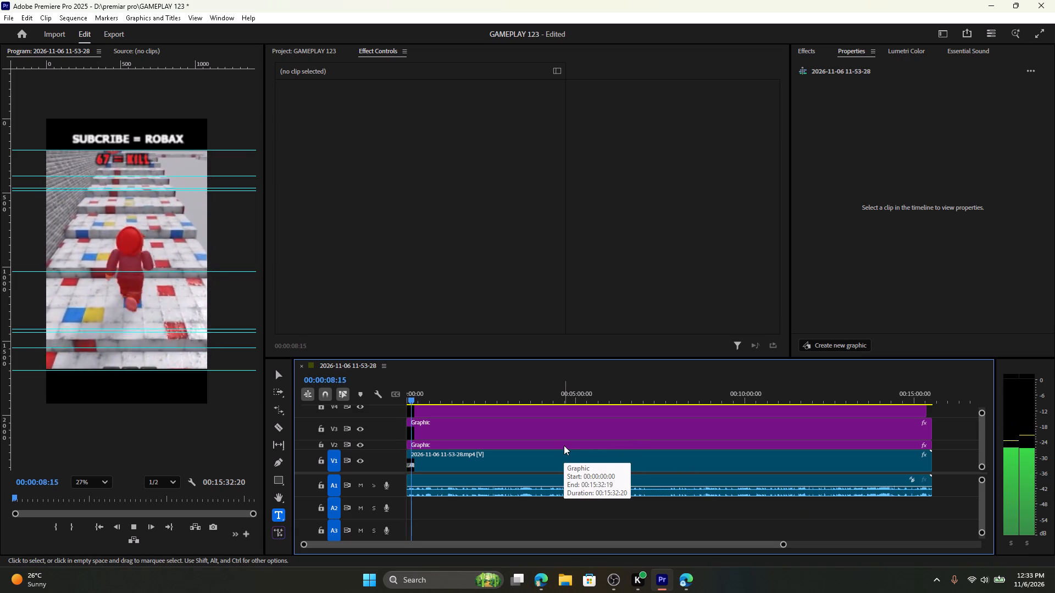
{"action": "key", "text": "space"}
Switch to Microsoft Edge and open a new tab beside the robux search.
{"action": "left_click", "coordinate": [535, 583]}
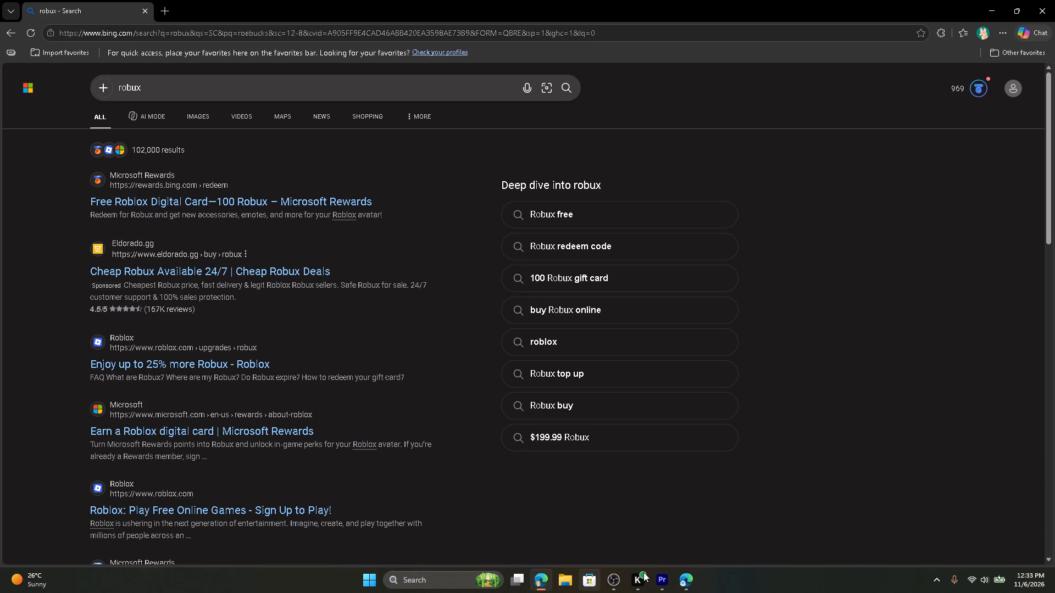
{"action": "left_click", "coordinate": [371, 583]}
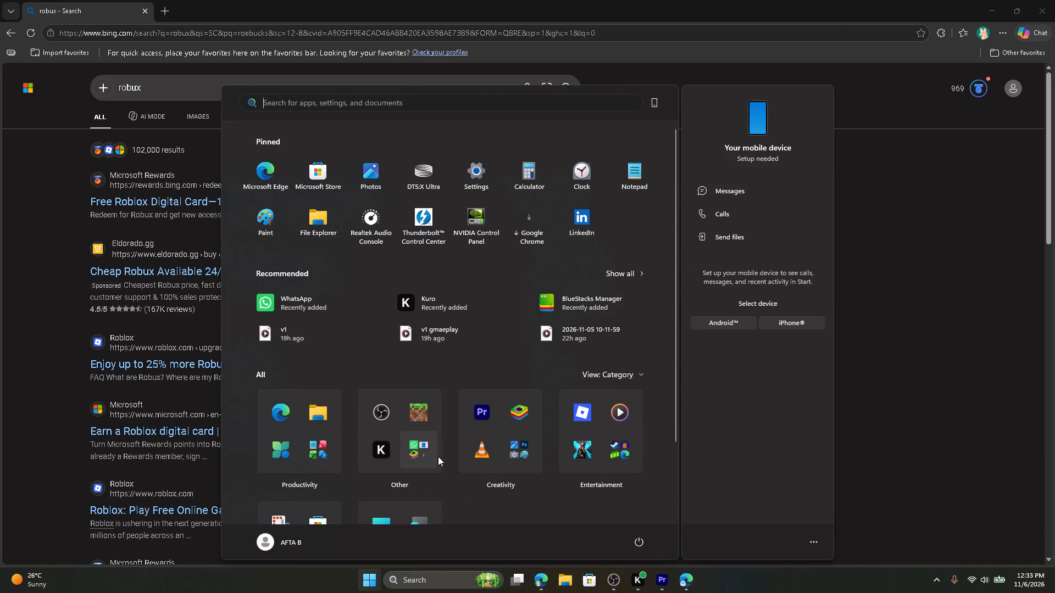
{"action": "left_click", "coordinate": [534, 583]}
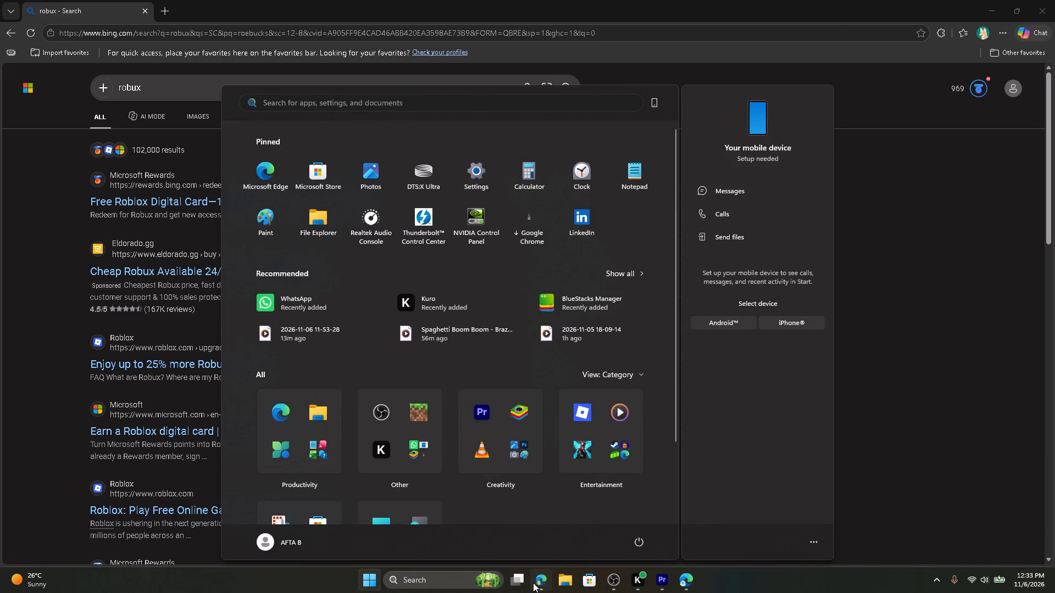
{"action": "left_click", "coordinate": [163, 84]}
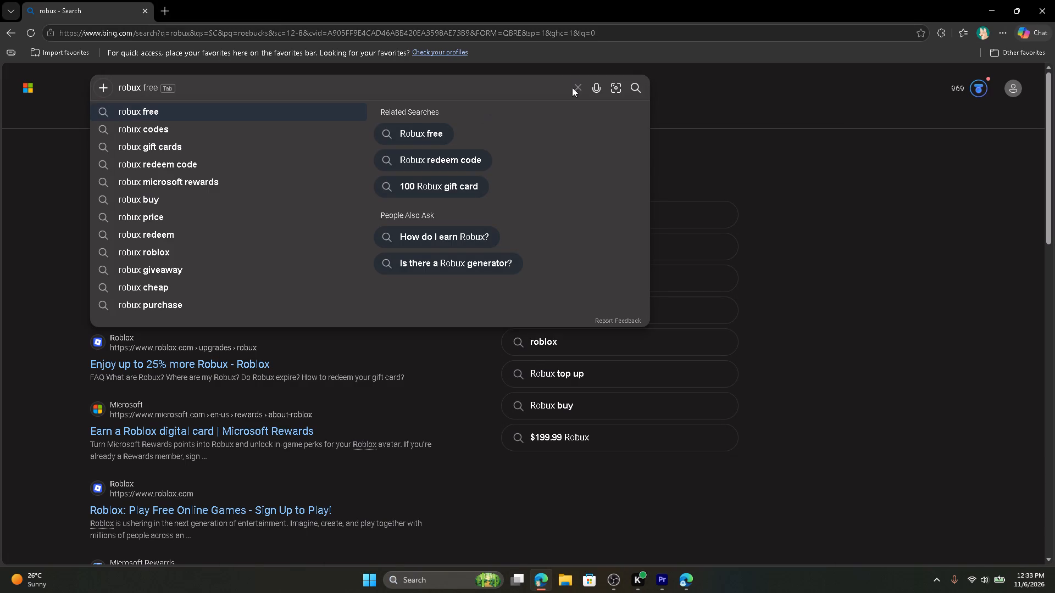
{"action": "left_click", "coordinate": [585, 88]}
{"action": "left_click", "coordinate": [168, 12]}
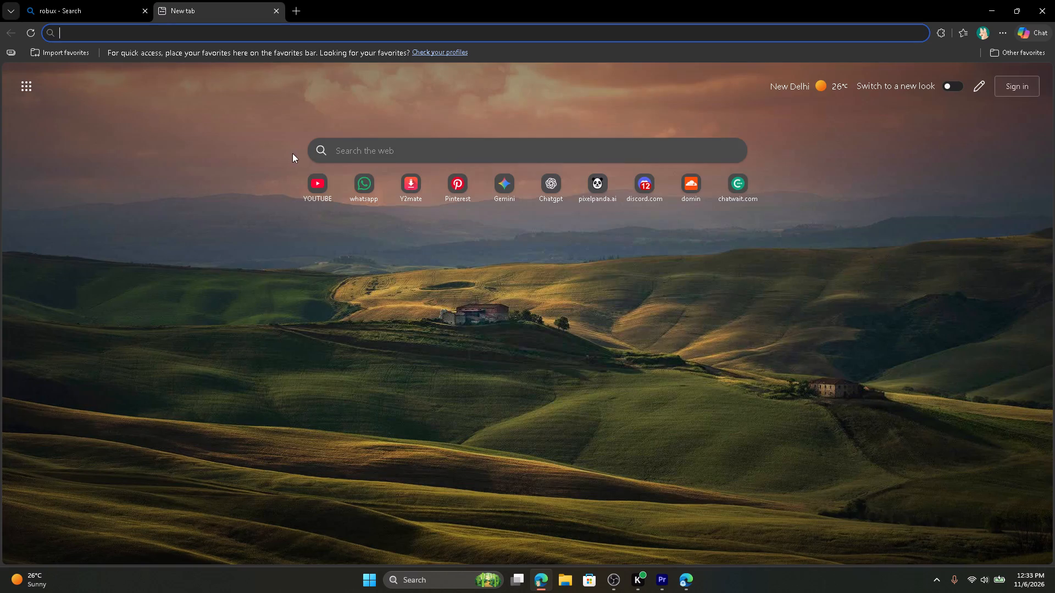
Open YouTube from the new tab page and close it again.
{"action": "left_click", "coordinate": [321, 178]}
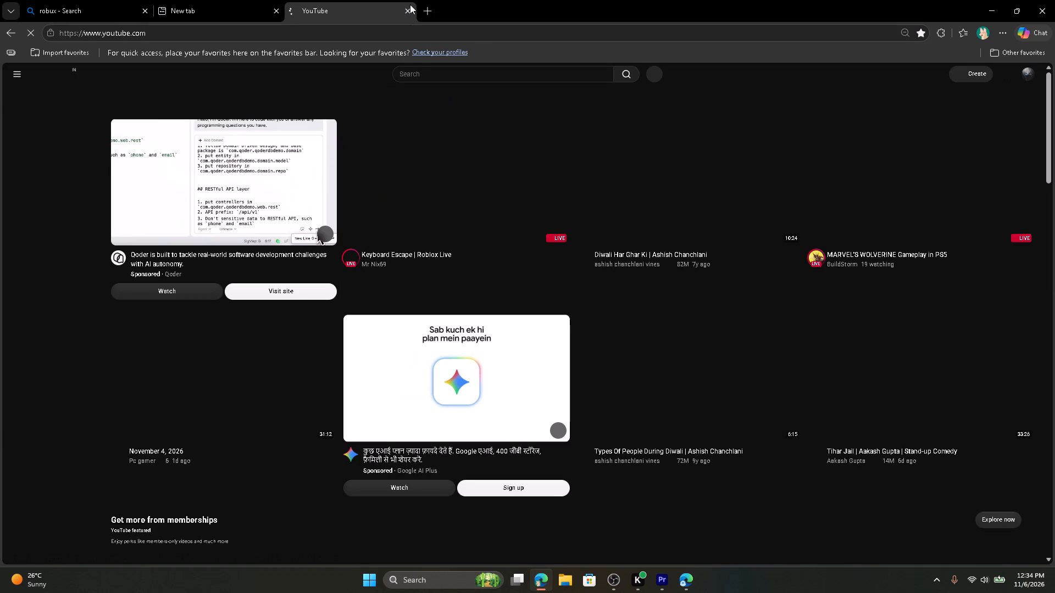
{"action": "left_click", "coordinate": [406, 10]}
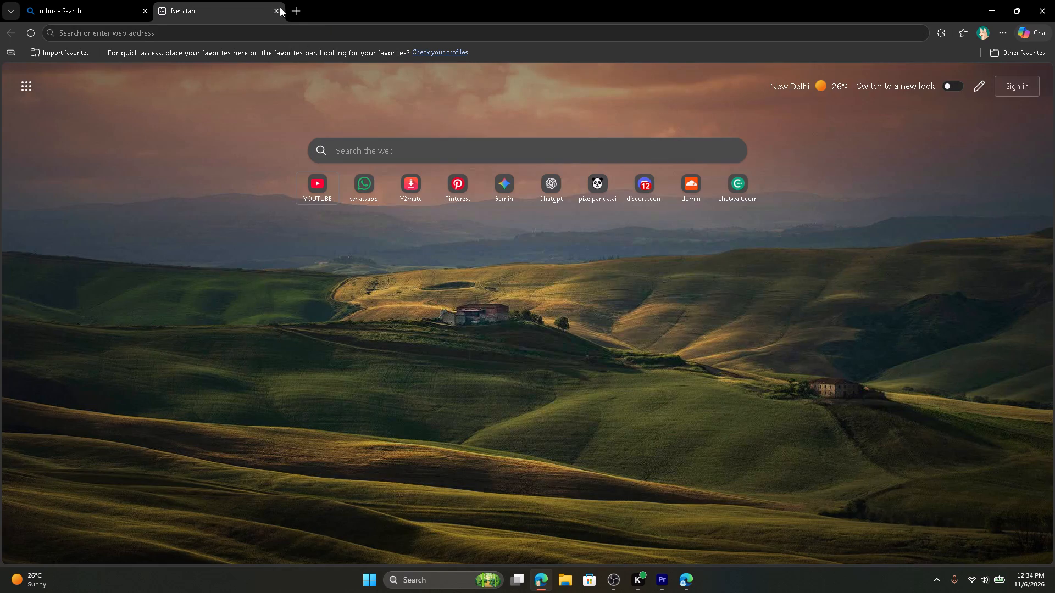
Open Pinterest from the new tab page and search it for "AROW GREEN SCREEN".
{"action": "left_click", "coordinate": [451, 183]}
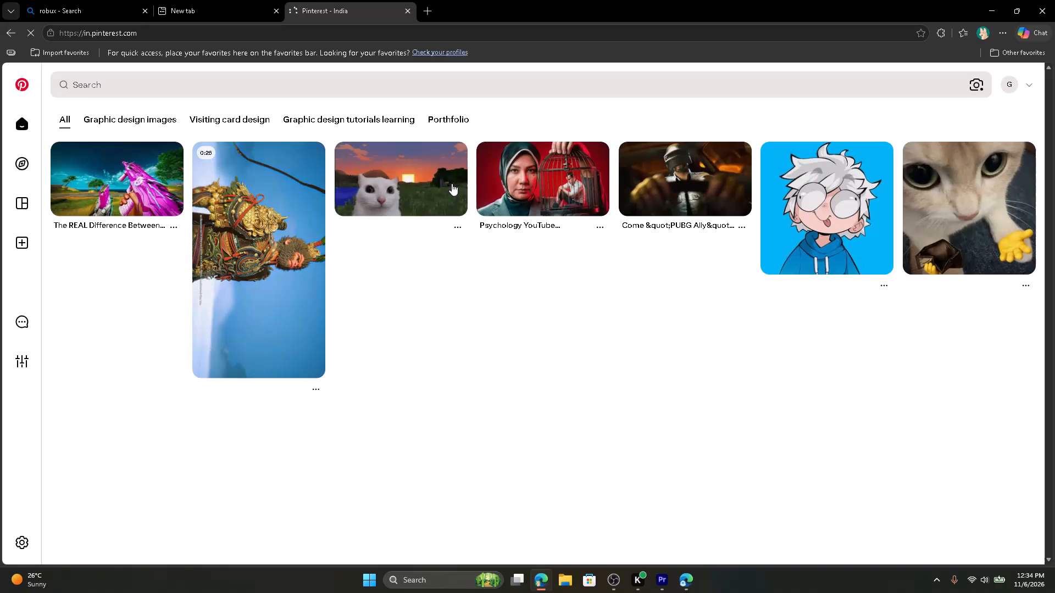
{"action": "left_click", "coordinate": [390, 85]}
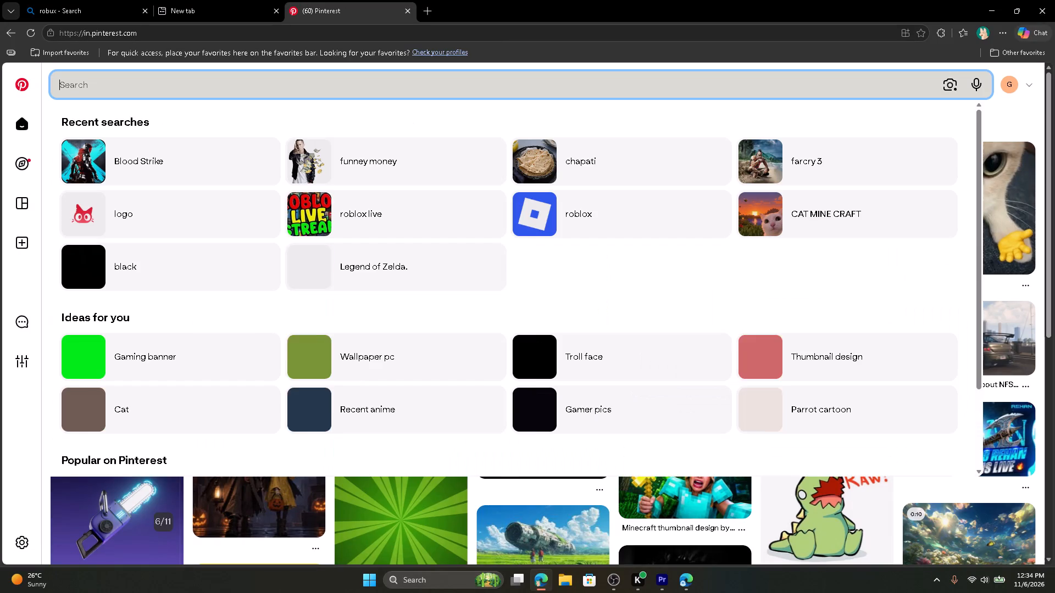
{"action": "type", "text": "AROW"}
{"action": "key", "text": "space"}
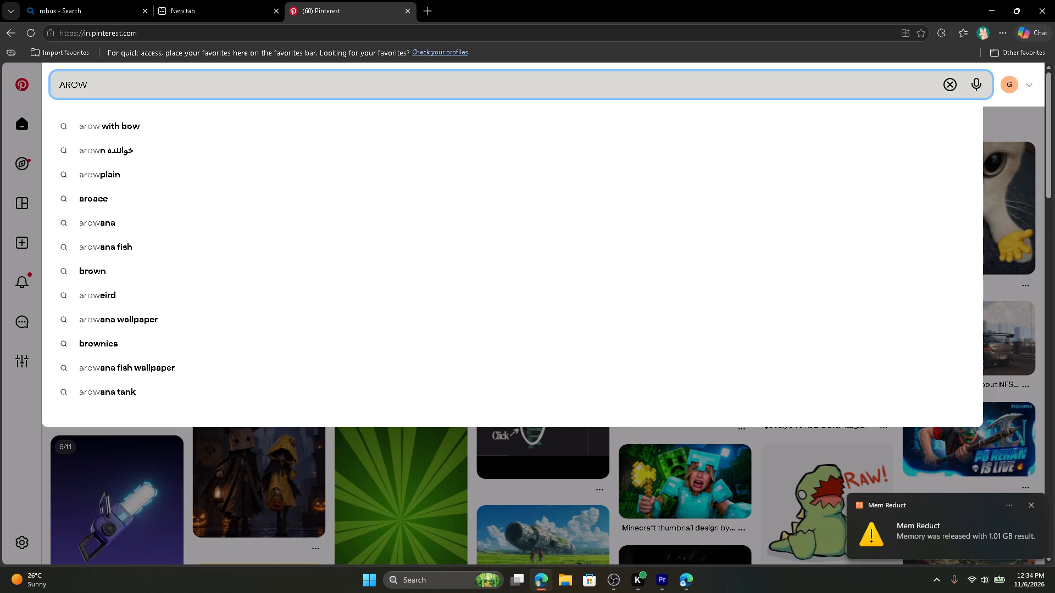
{"action": "type", "text": "GRR"}
{"action": "key", "text": "BackSpace"}
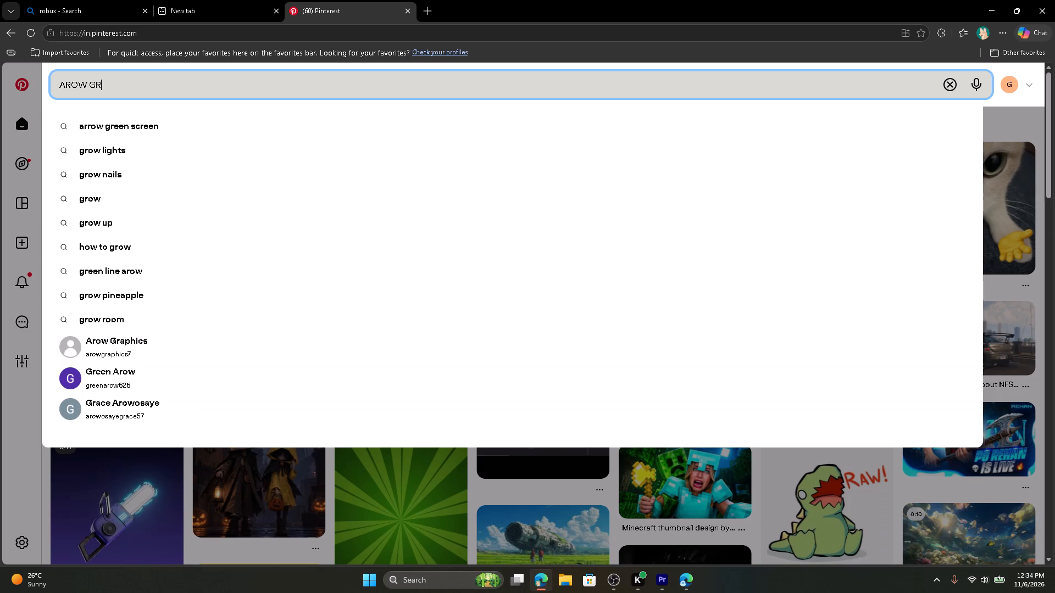
{"action": "type", "text": "EEN SCREEN"}
{"action": "key", "text": "Return"}
{"action": "scroll", "coordinate": [437, 0], "scroll_direction": "up", "scroll_amount": 1}
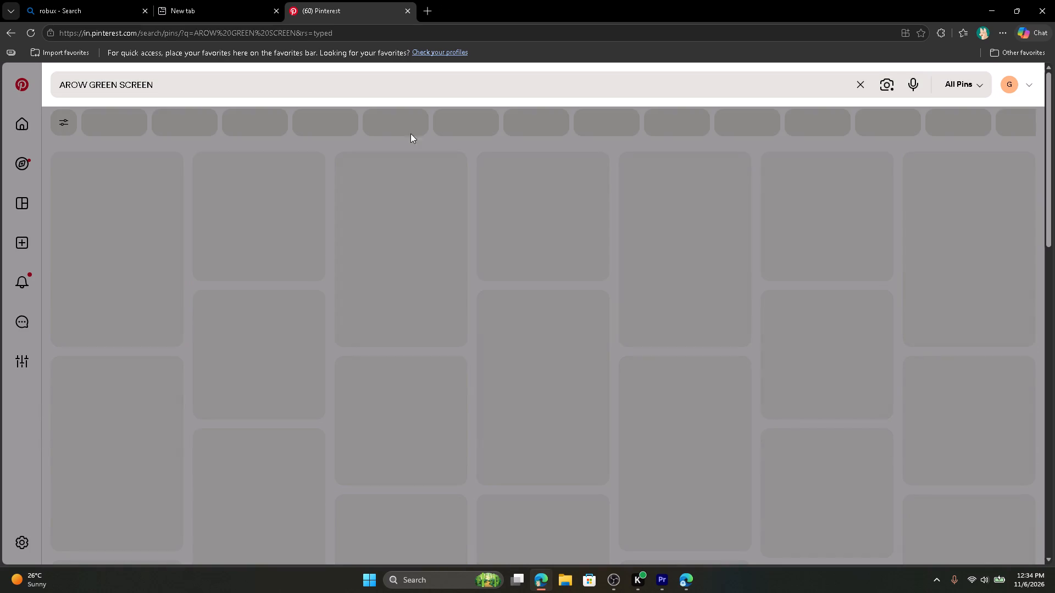
Open the "Red arrow #RedArrow #facts" video pin from the green-screen arrow results and copy its link.
{"action": "left_click", "coordinate": [375, 85]}
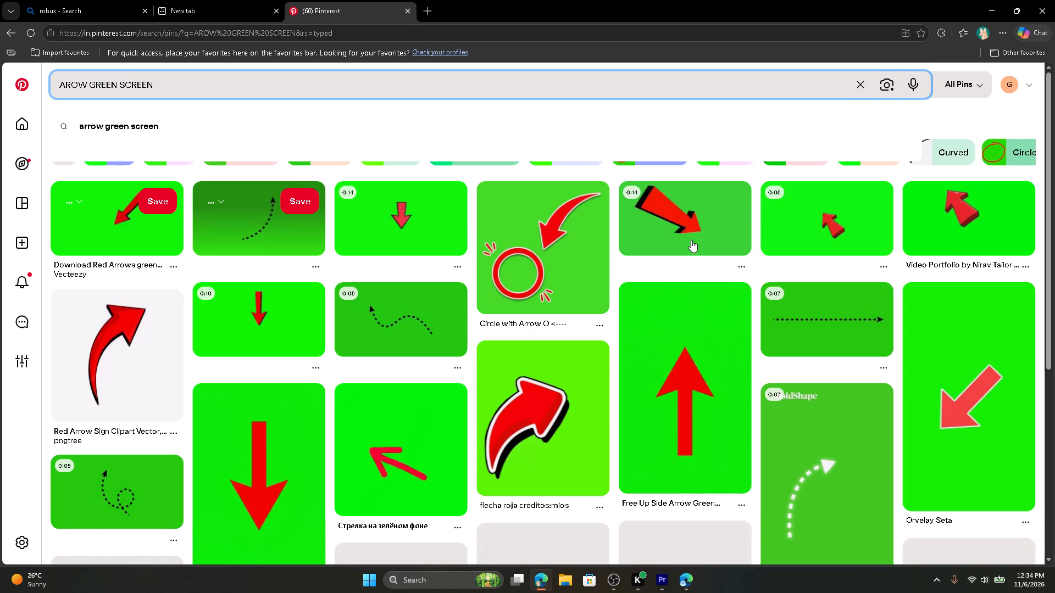
{"action": "left_click", "coordinate": [817, 217]}
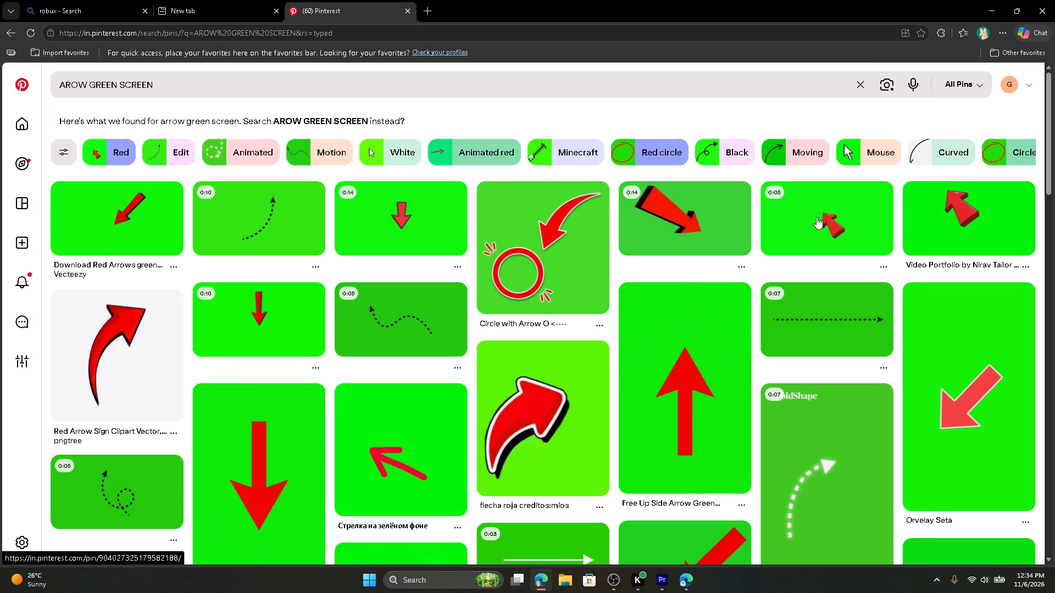
{"action": "left_click", "coordinate": [809, 237]}
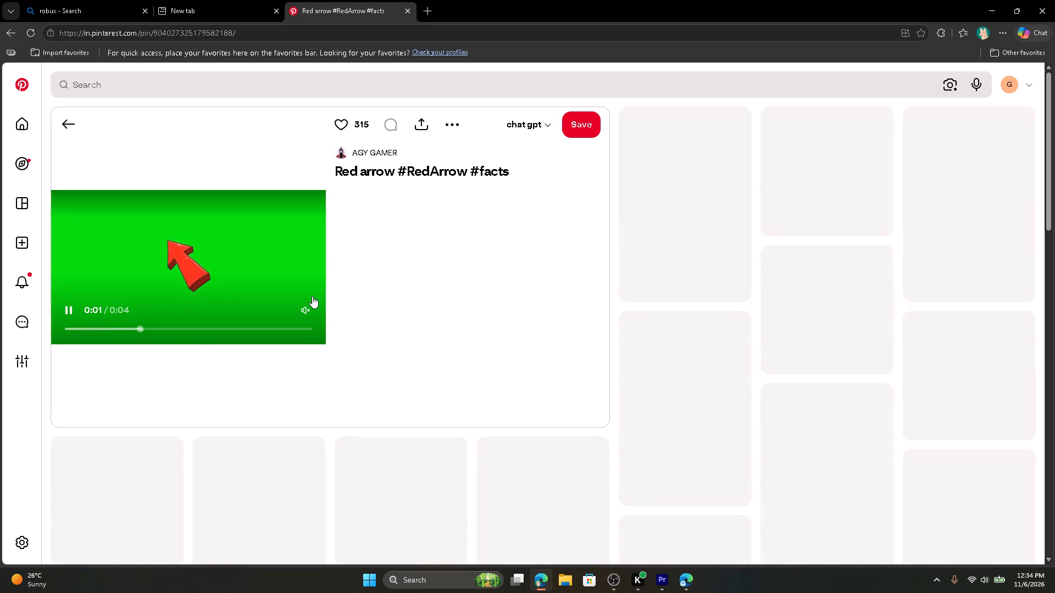
{"action": "left_click", "coordinate": [460, 127]}
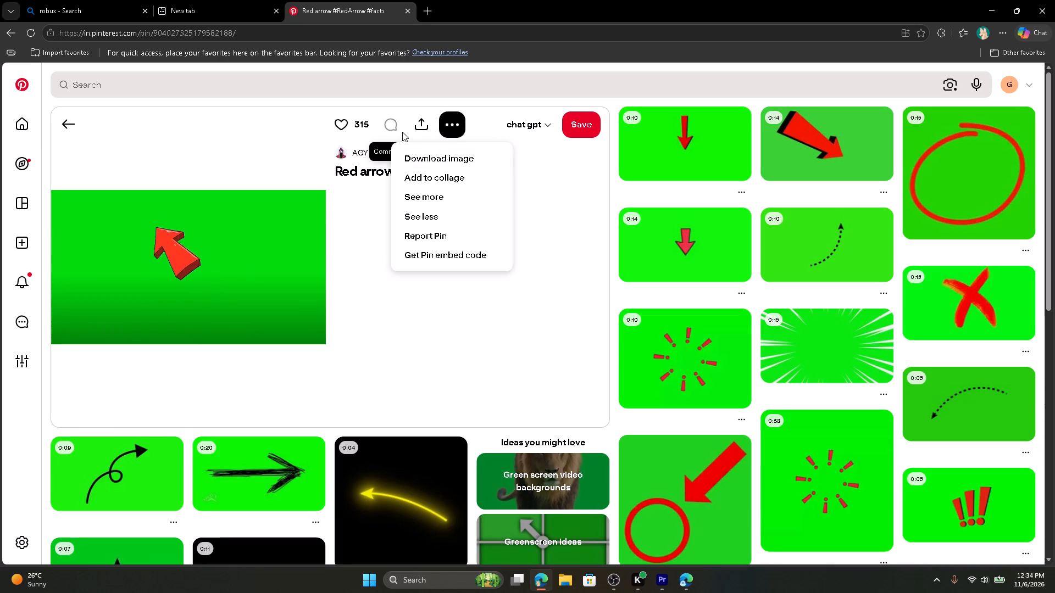
{"action": "left_click", "coordinate": [426, 130]}
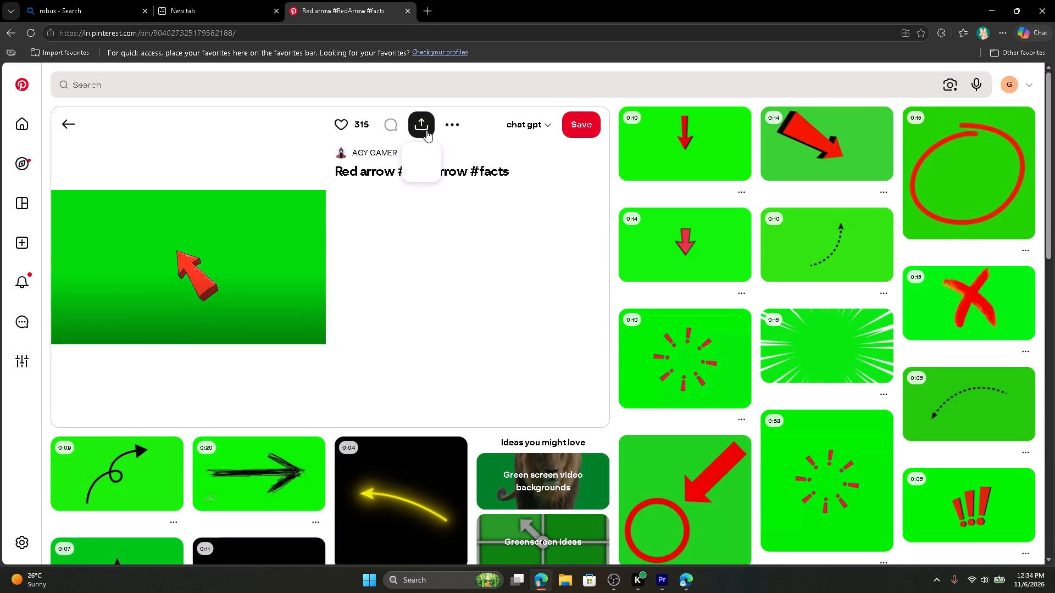
{"action": "left_click", "coordinate": [328, 198]}
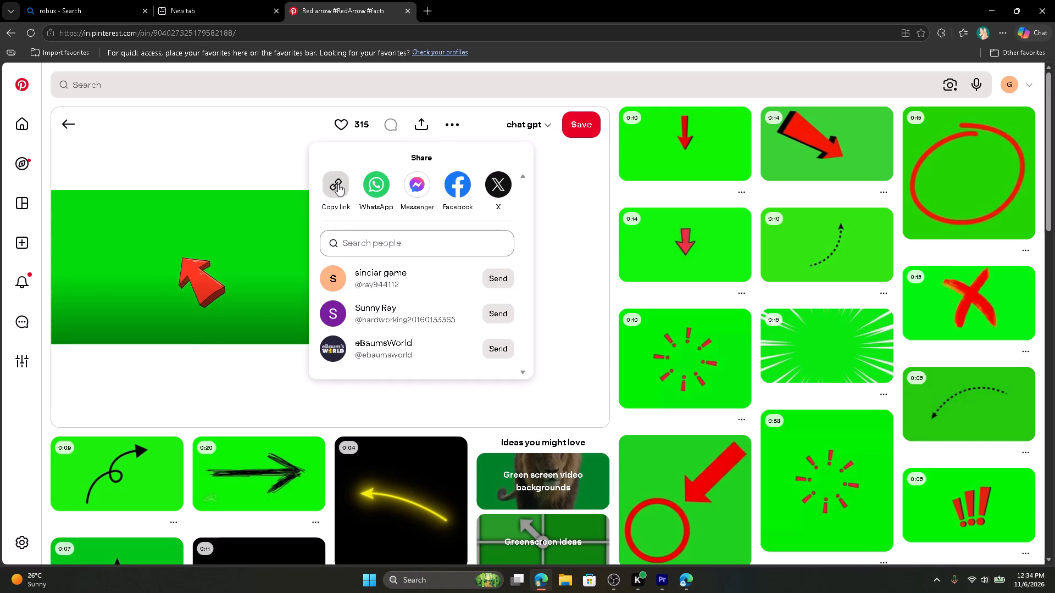
{"action": "left_click", "coordinate": [338, 184]}
Search for "pinterest video downloader" in the blank tab, open the pindown.io result, and close the red arrow pin's tab.
{"action": "left_click", "coordinate": [207, 1]}
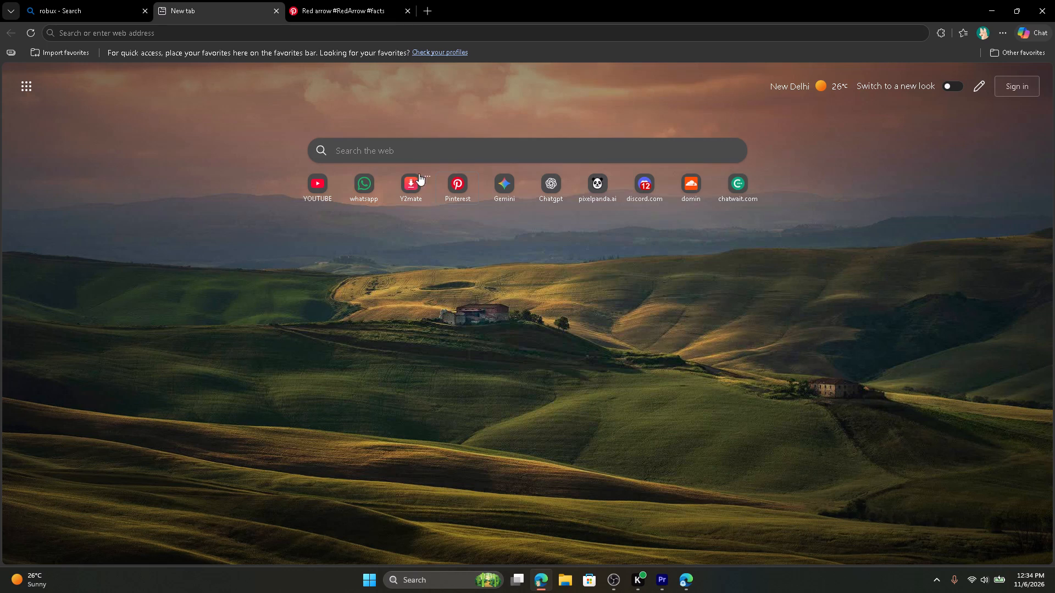
{"action": "left_click", "coordinate": [418, 158]}
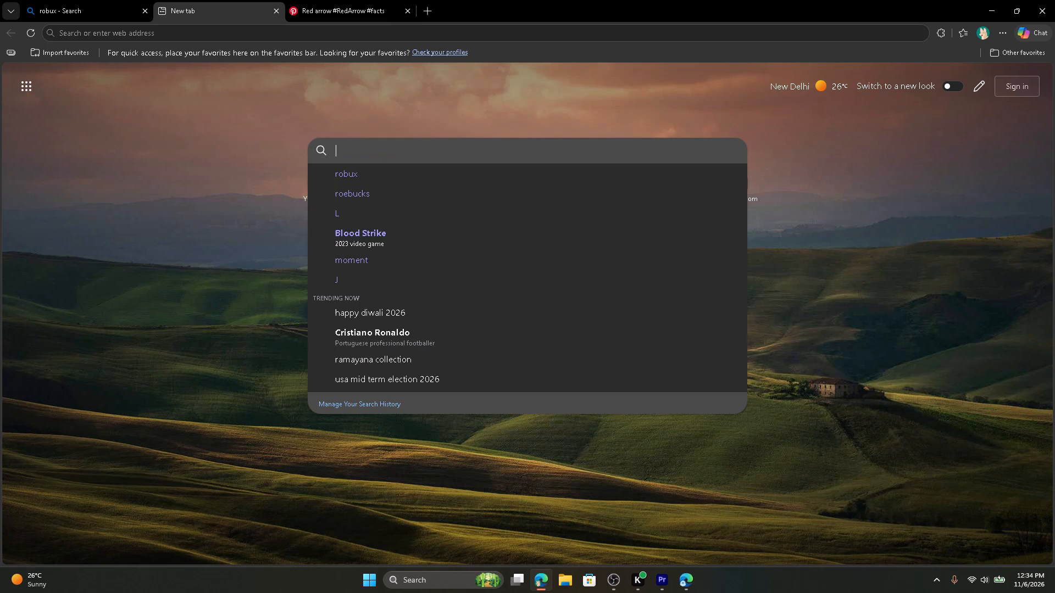
{"action": "type", "text": "PINTR"}
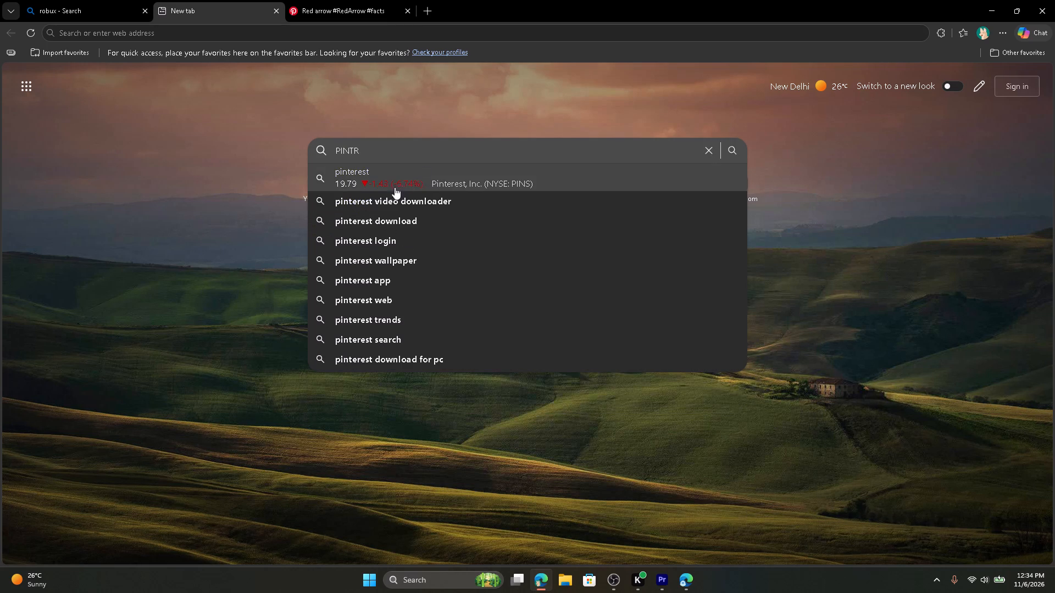
{"action": "left_click", "coordinate": [384, 199]}
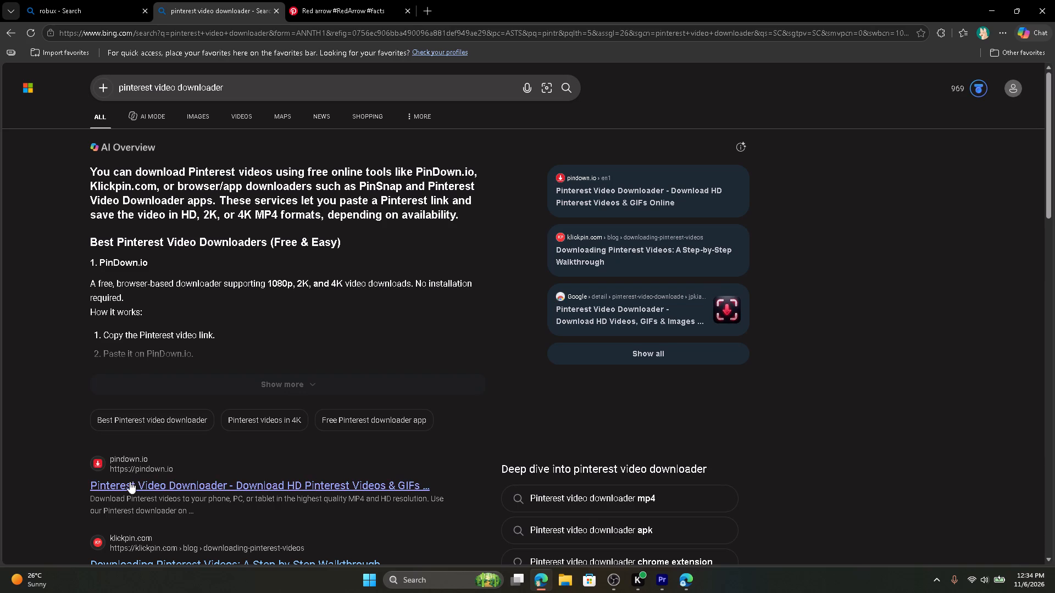
{"action": "left_click", "coordinate": [130, 485]}
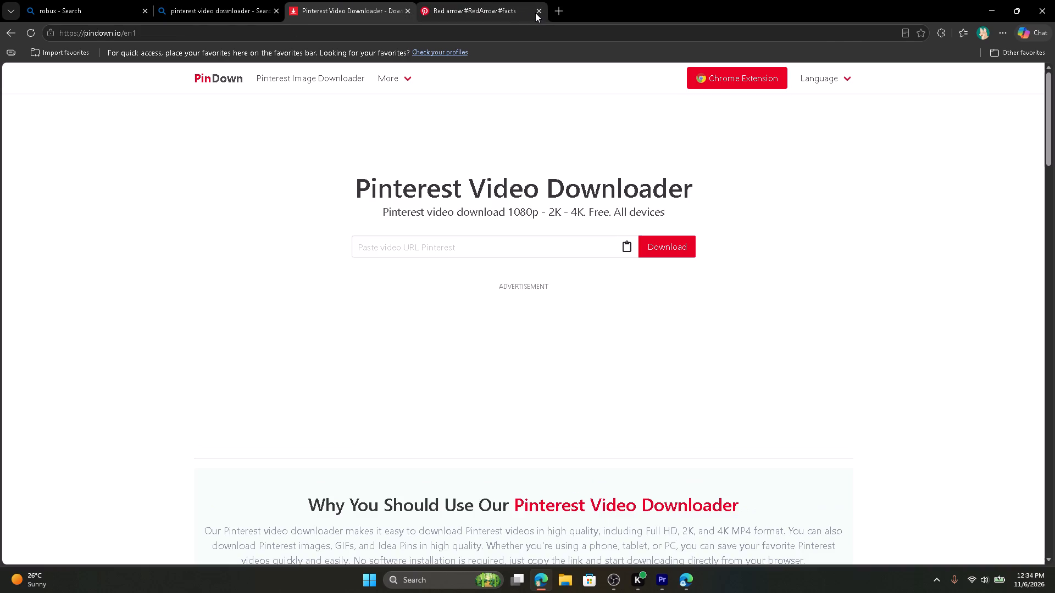
{"action": "left_click", "coordinate": [537, 12]}
Download the red arrow video in 1080p (HD) from PinDown using the copied pin link, and close the browser window.
{"action": "left_click", "coordinate": [450, 239]}
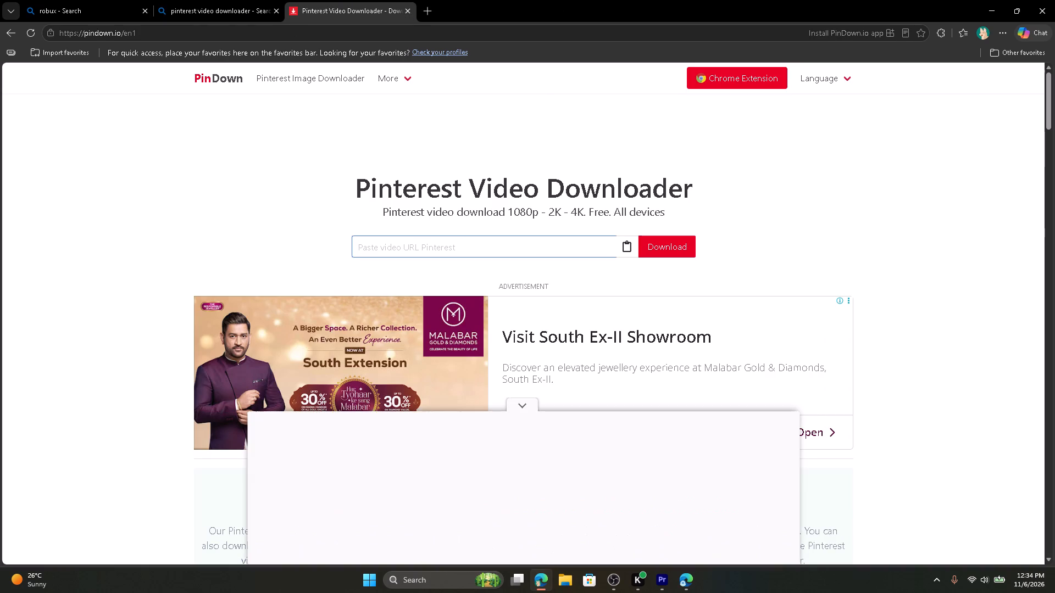
{"action": "key", "text": "ctrl+v"}
{"action": "left_click", "coordinate": [670, 250]}
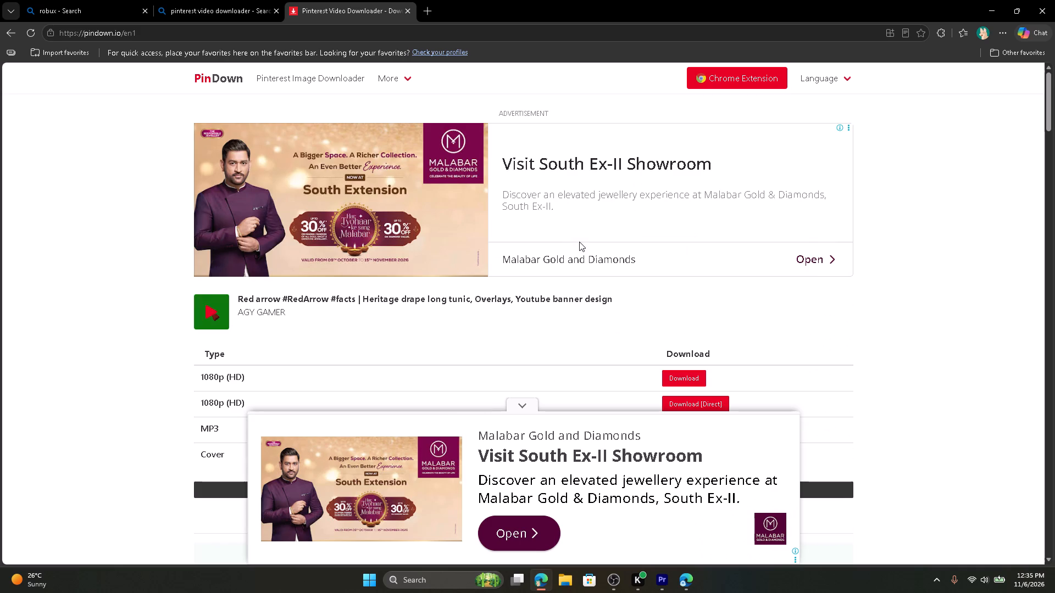
{"action": "scroll", "coordinate": [671, 318], "scroll_direction": "down", "scroll_amount": 2}
{"action": "left_click", "coordinate": [673, 270]}
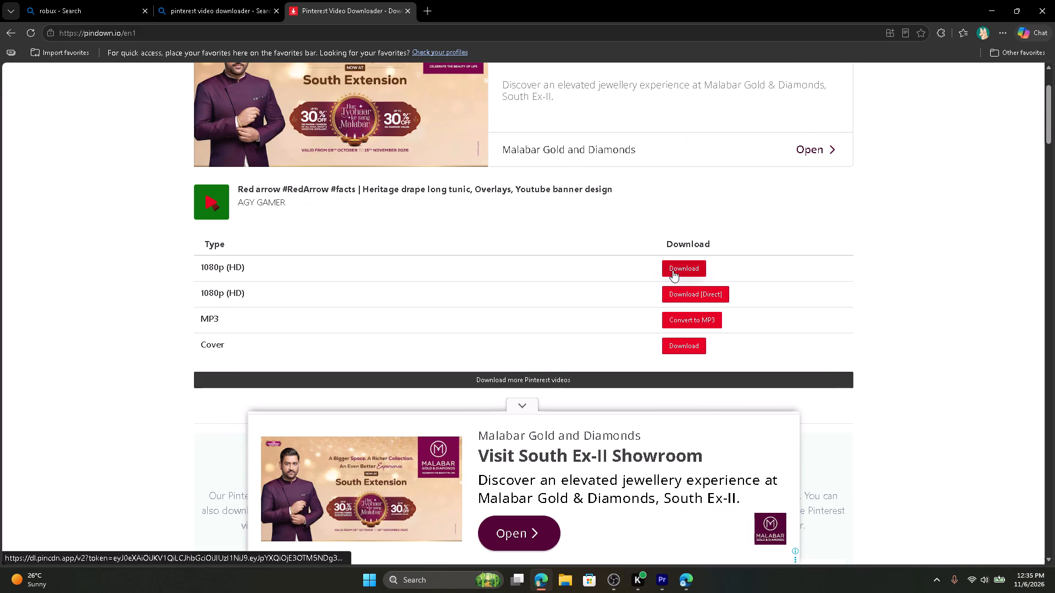
{"action": "left_click", "coordinate": [619, 212]}
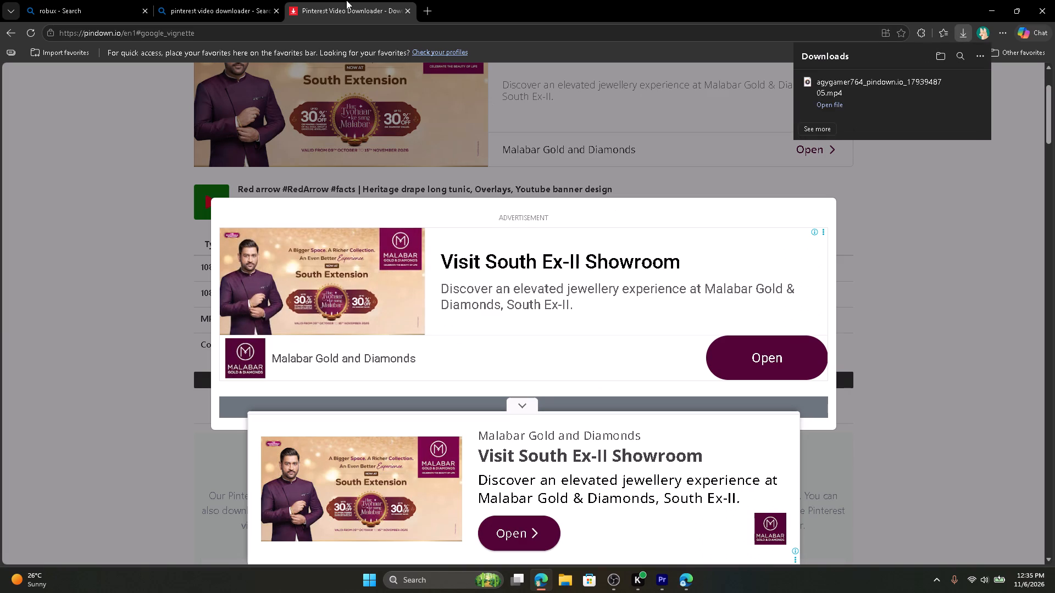
{"action": "left_click", "coordinate": [1048, 3]}
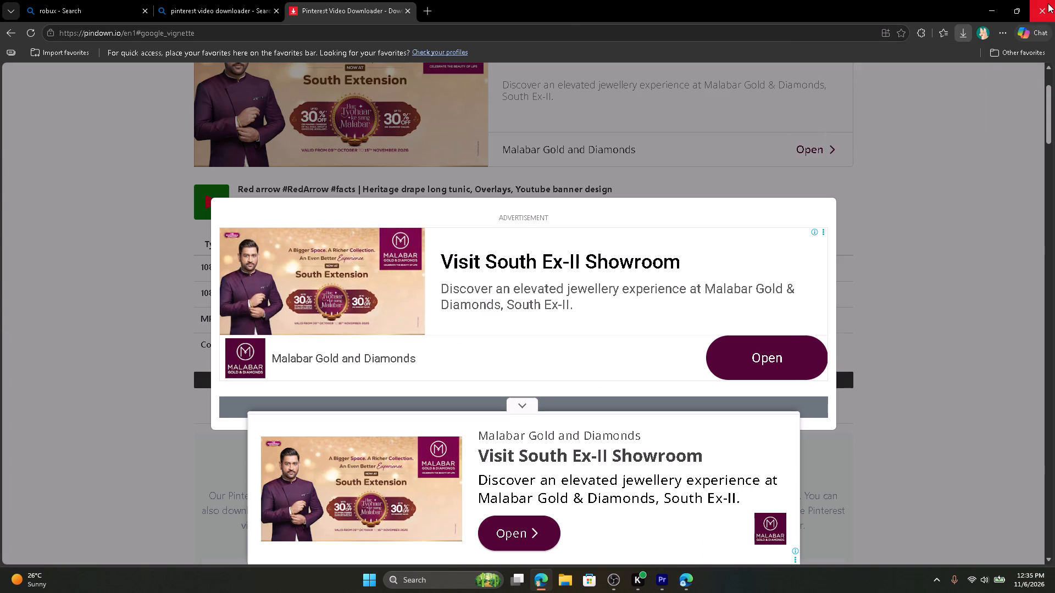
Switch to the YouTube Studio window, end the "Keyboard Escape | Roblox Live" stream and dismiss its summary.
{"action": "left_click", "coordinate": [696, 578]}
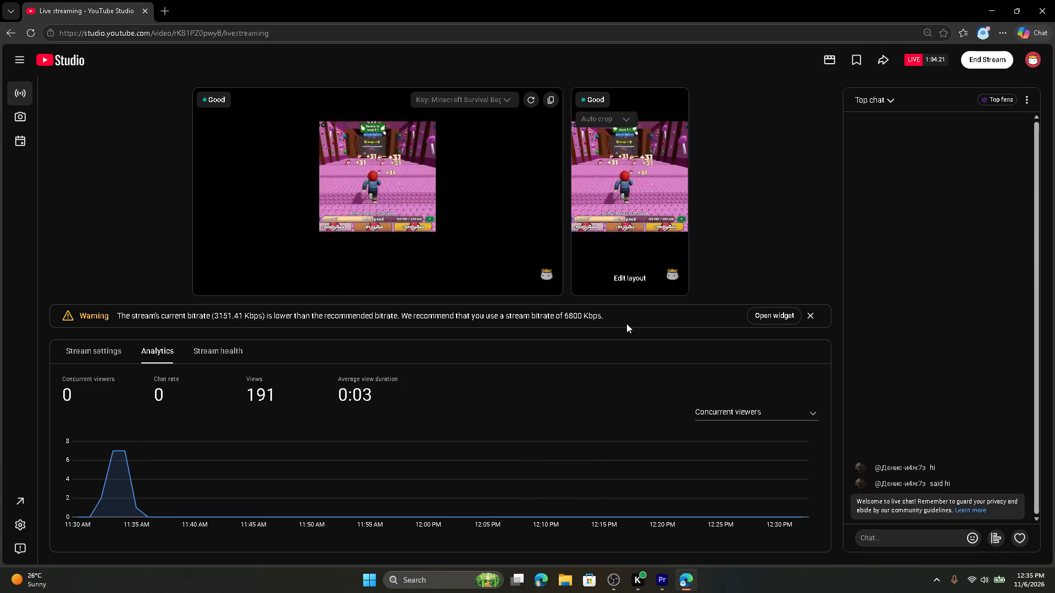
{"action": "left_click", "coordinate": [1000, 60]}
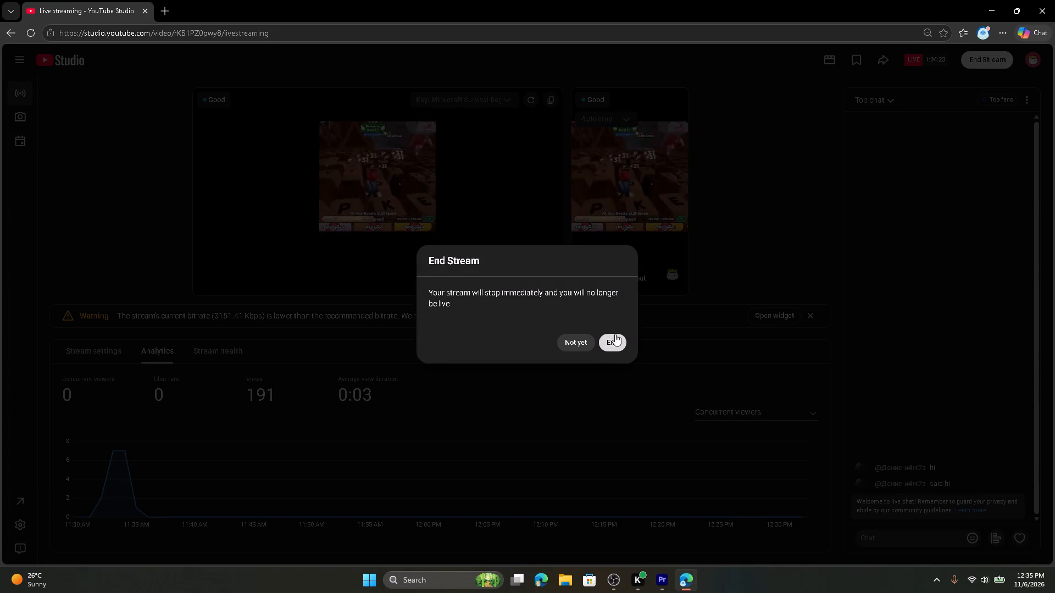
{"action": "left_click", "coordinate": [612, 341]}
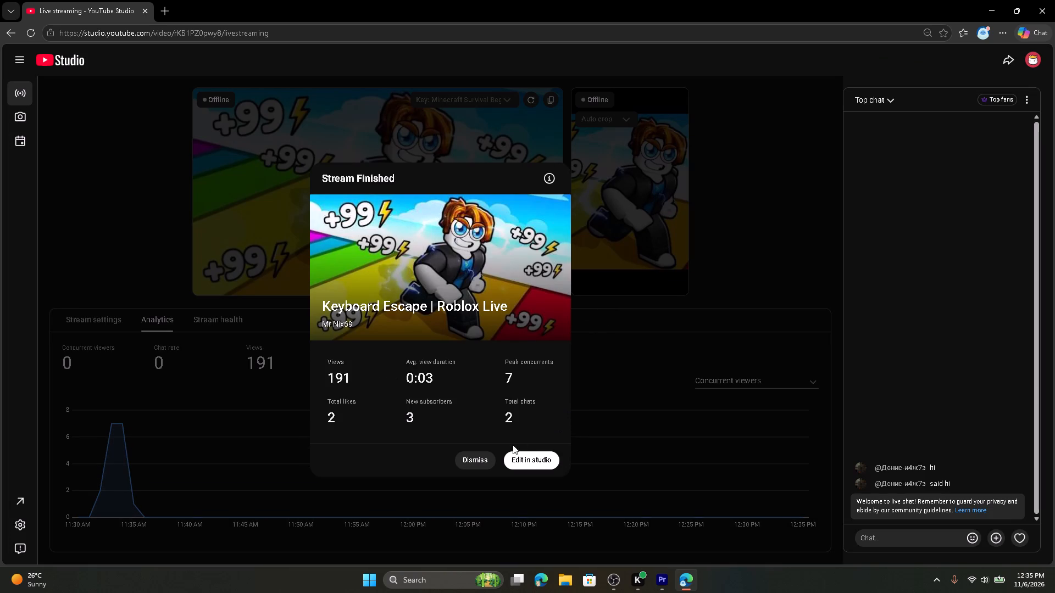
{"action": "left_click", "coordinate": [478, 457]}
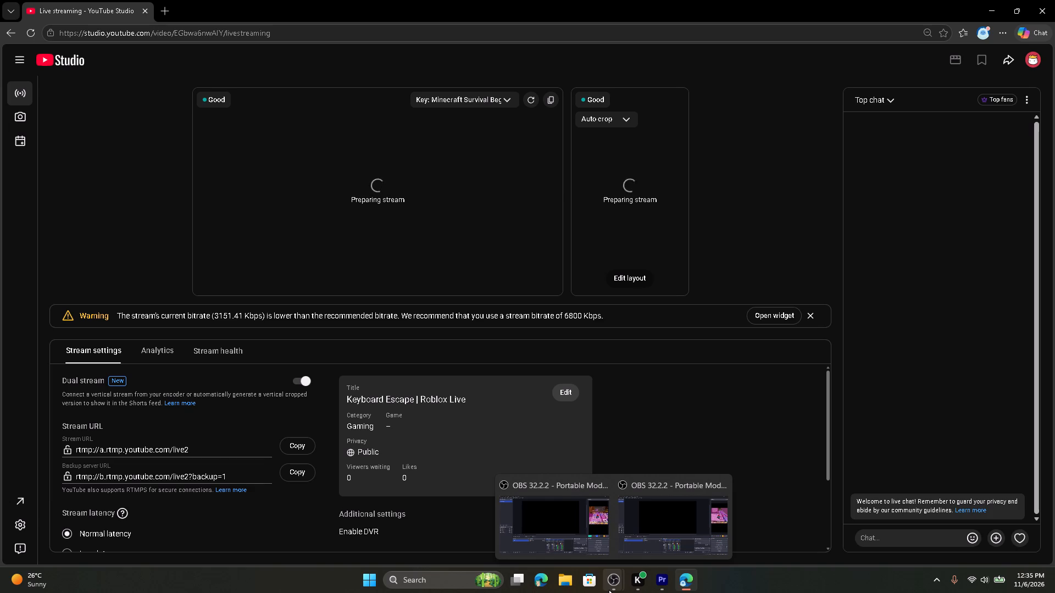
Close both running OBS windows.
{"action": "left_click", "coordinate": [609, 590]}
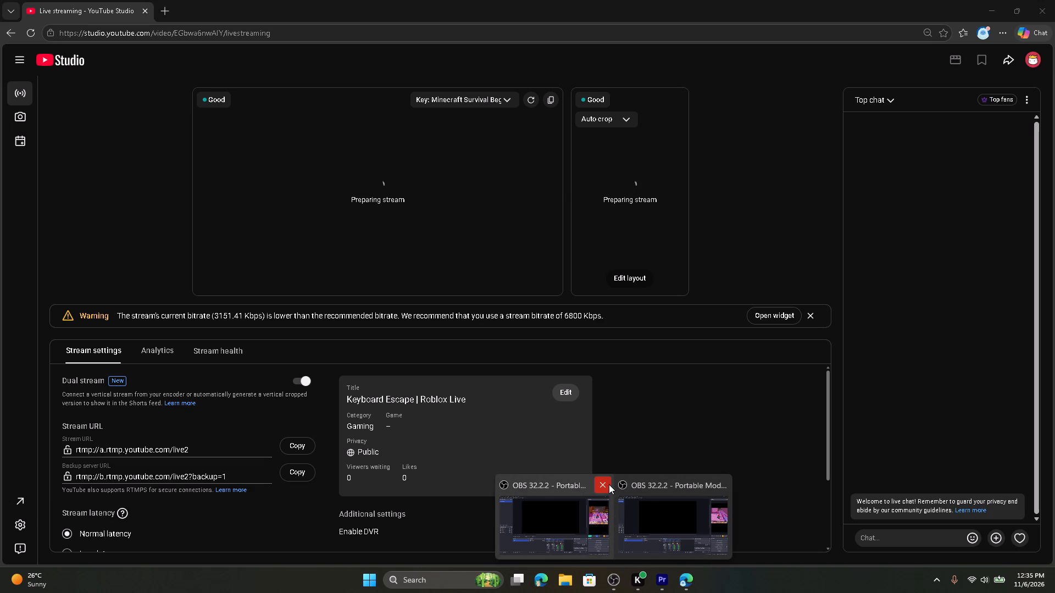
{"action": "left_click", "coordinate": [609, 484]}
{"action": "left_click", "coordinate": [606, 485]}
{"action": "left_click", "coordinate": [718, 482]}
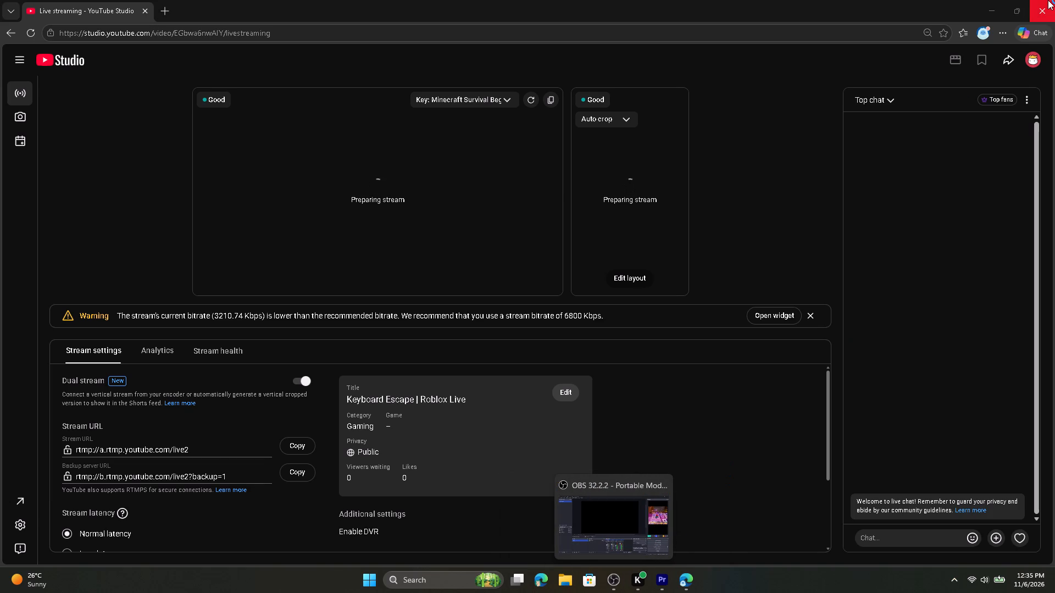
{"action": "left_click", "coordinate": [663, 487]}
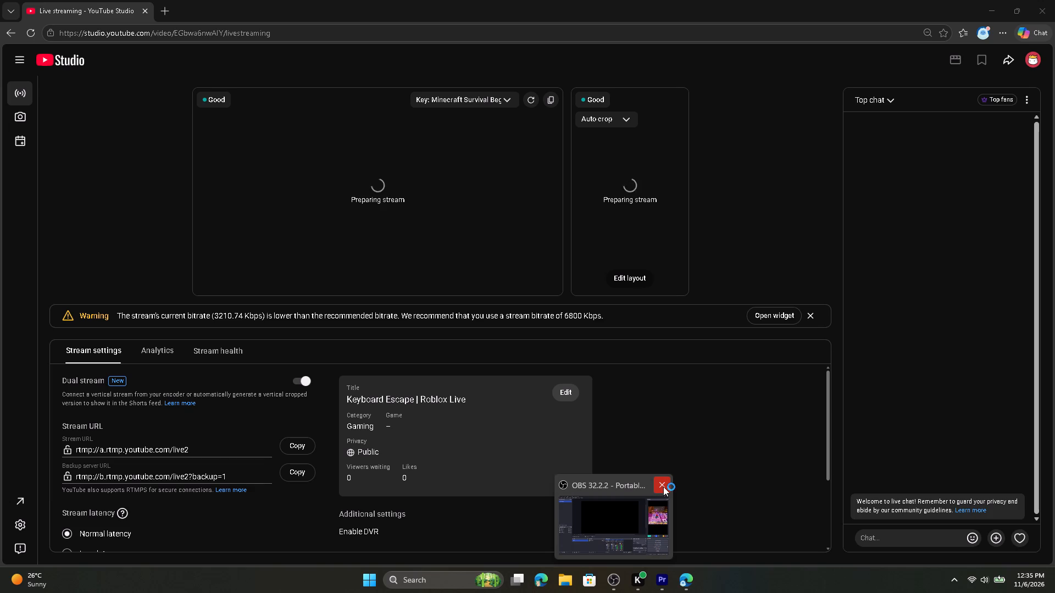
Close the YouTube Studio browser window to return to the GAMEPLAY 123 project in Premiere Pro.
{"action": "left_click", "coordinate": [1053, 0]}
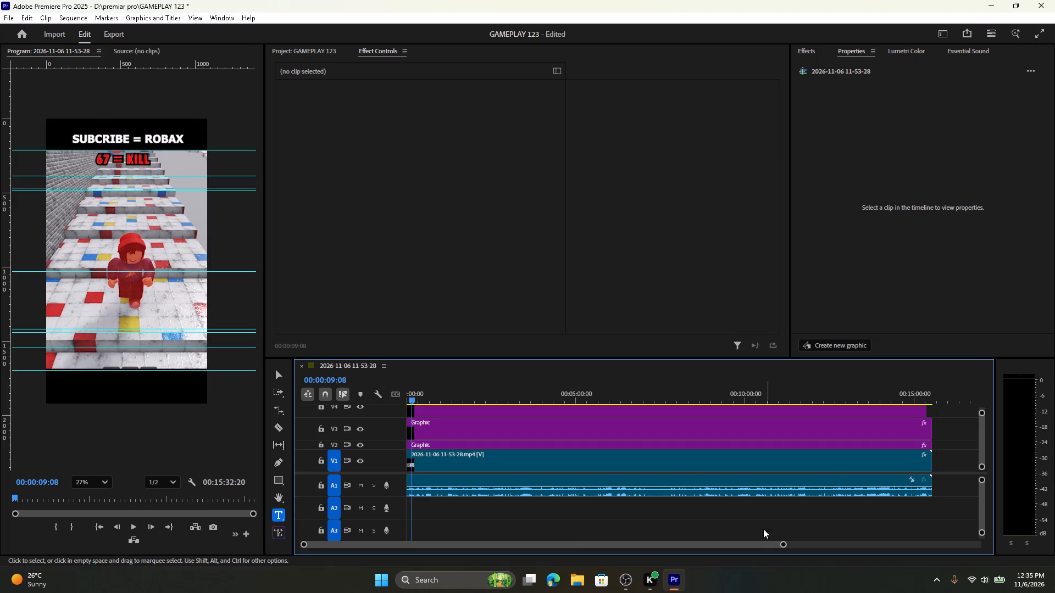
{"action": "left_click", "coordinate": [631, 583]}
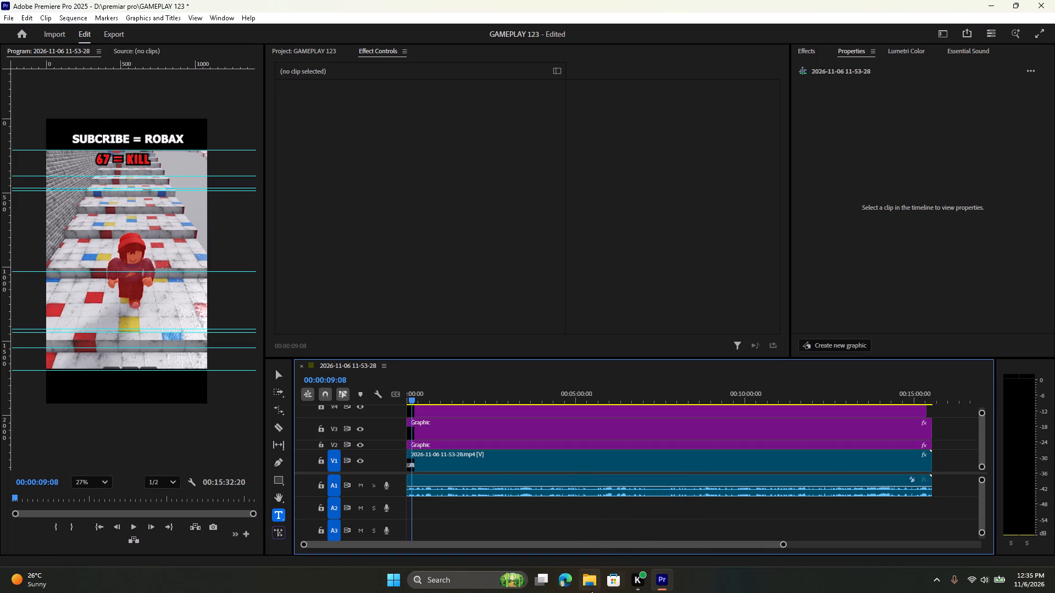
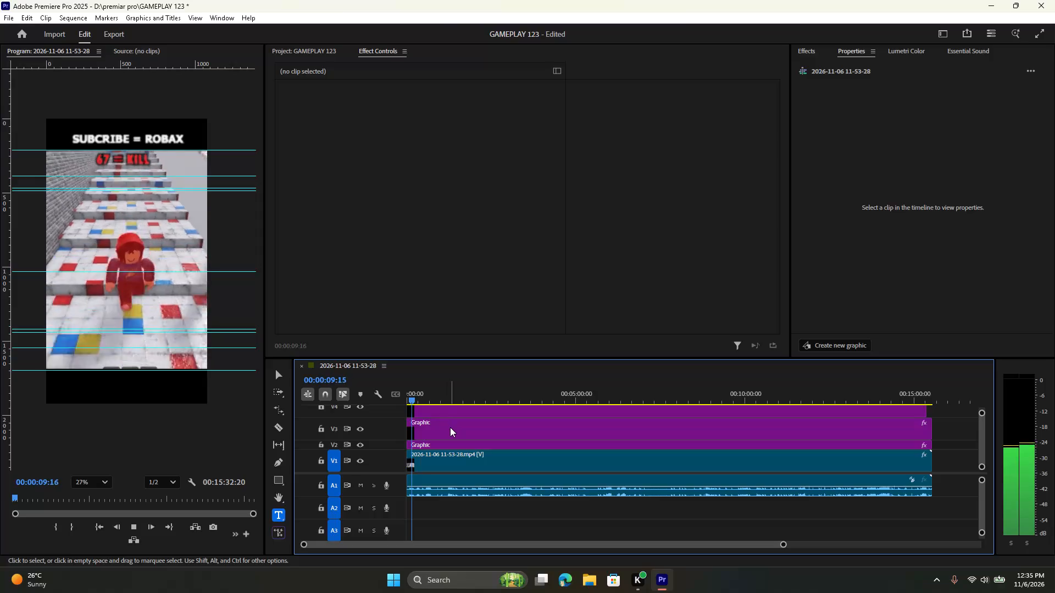
Play back the vertical sequence in short stretches to check the titles over the gameplay, and bring up the project media.
{"action": "key", "text": "space"}
{"action": "left_click", "coordinate": [307, 54]}
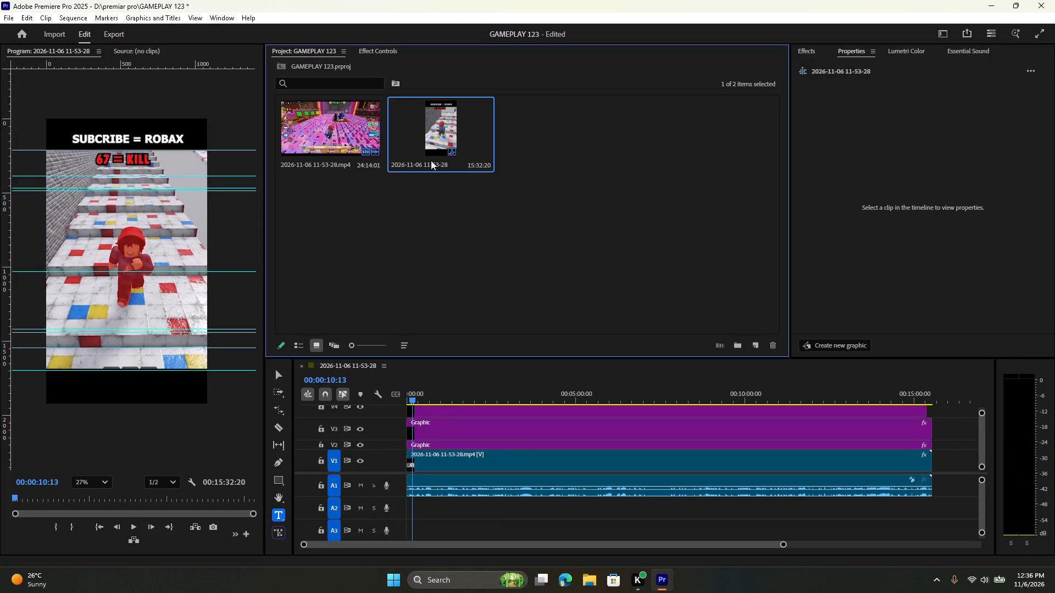
{"action": "key", "text": "space"}
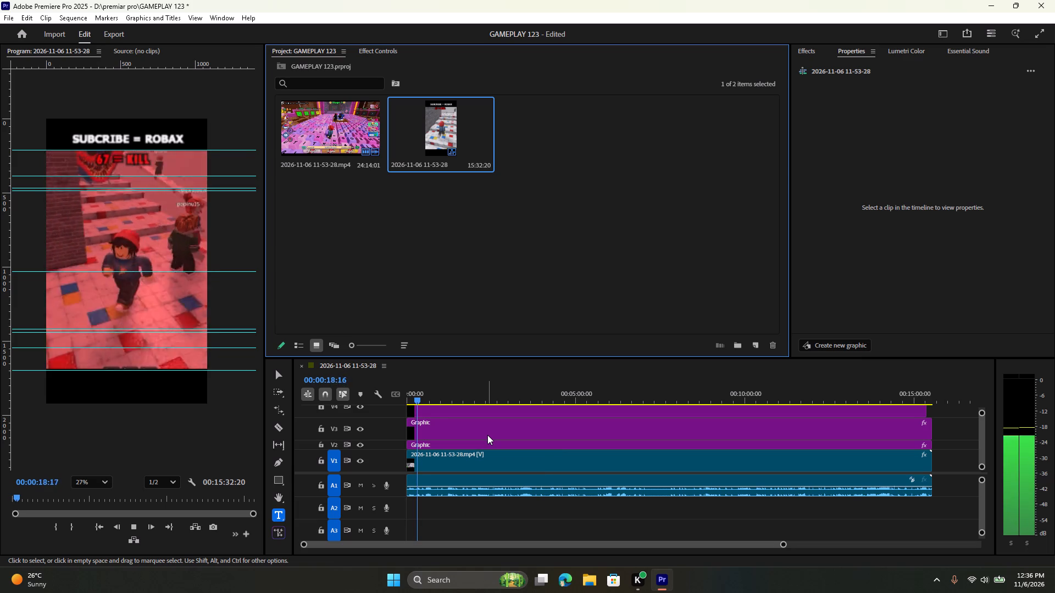
{"action": "key", "text": "space"}
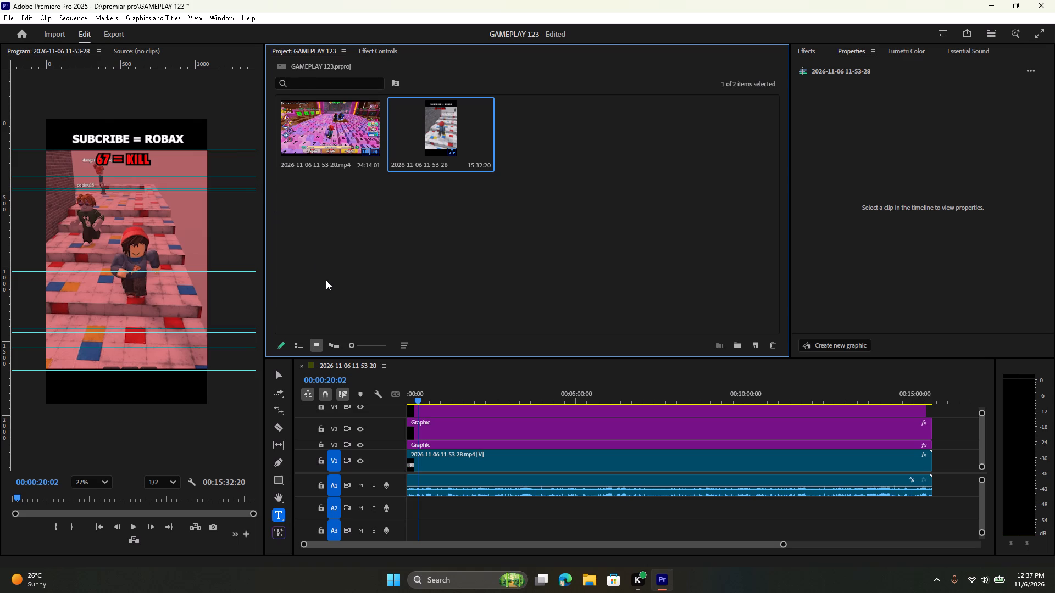
{"action": "key", "text": "space"}
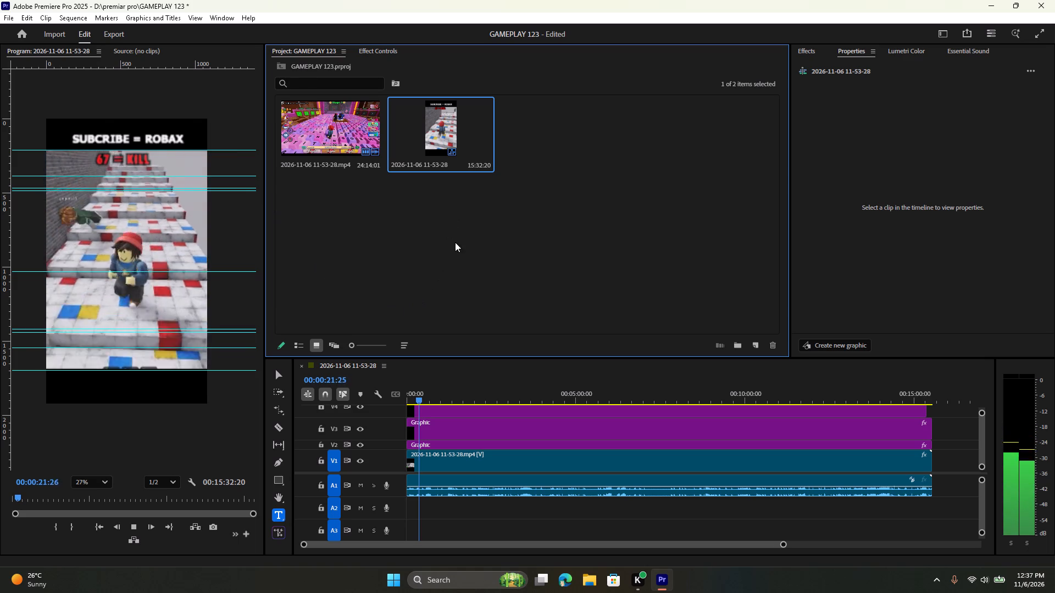
{"action": "key", "text": "space"}
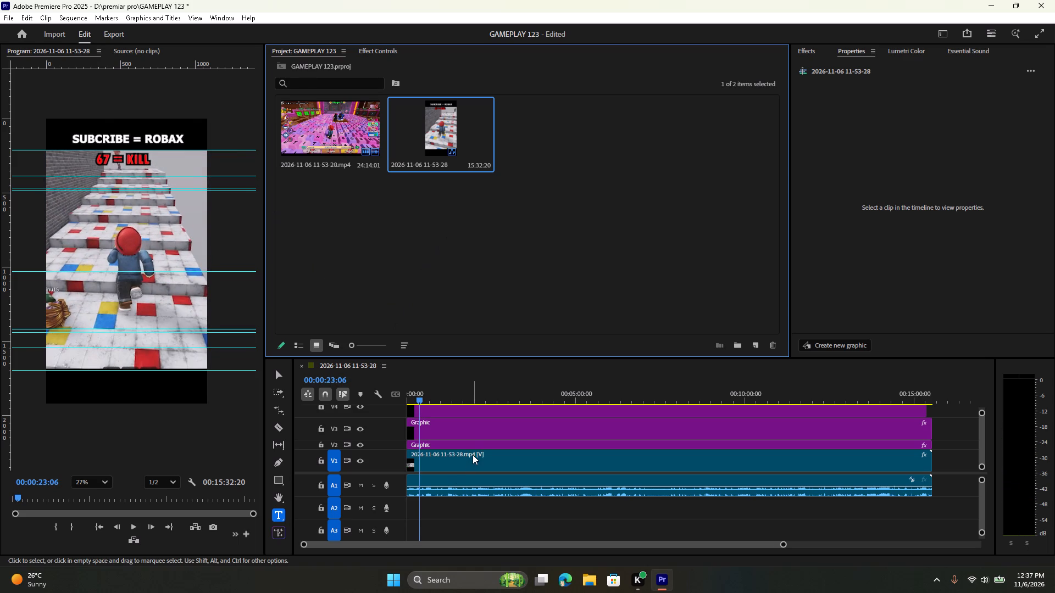
Nest all video, title and audio clips of the timeline into one sequence, keeping the default name.
{"action": "left_click", "coordinate": [473, 455]}
{"action": "key", "text": "ctrl+a"}
{"action": "right_click", "coordinate": [492, 457]}
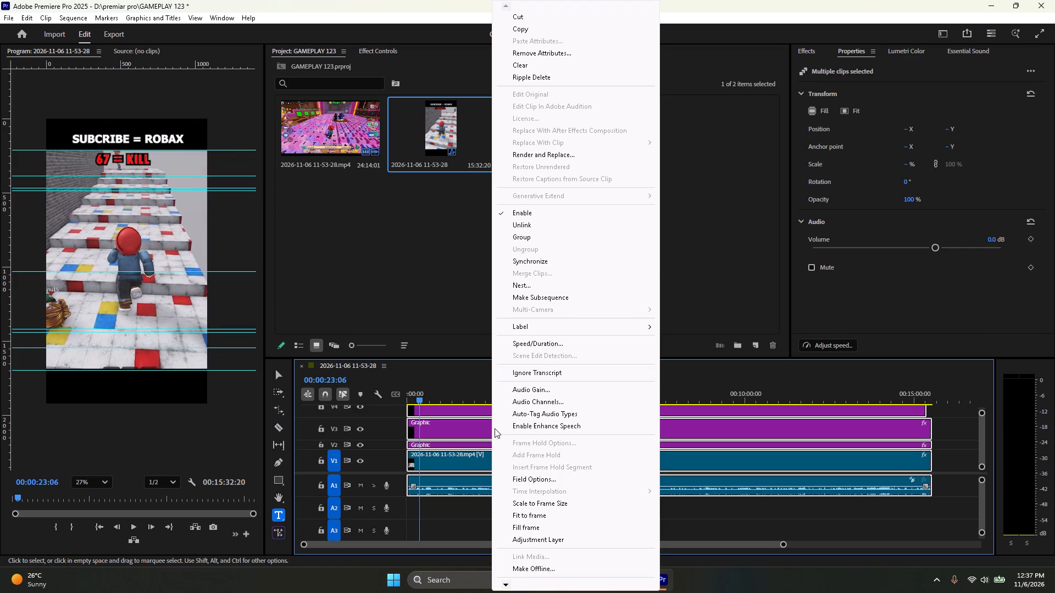
{"action": "left_click", "coordinate": [524, 284]}
{"action": "left_click", "coordinate": [554, 302]}
{"action": "left_click", "coordinate": [595, 473]}
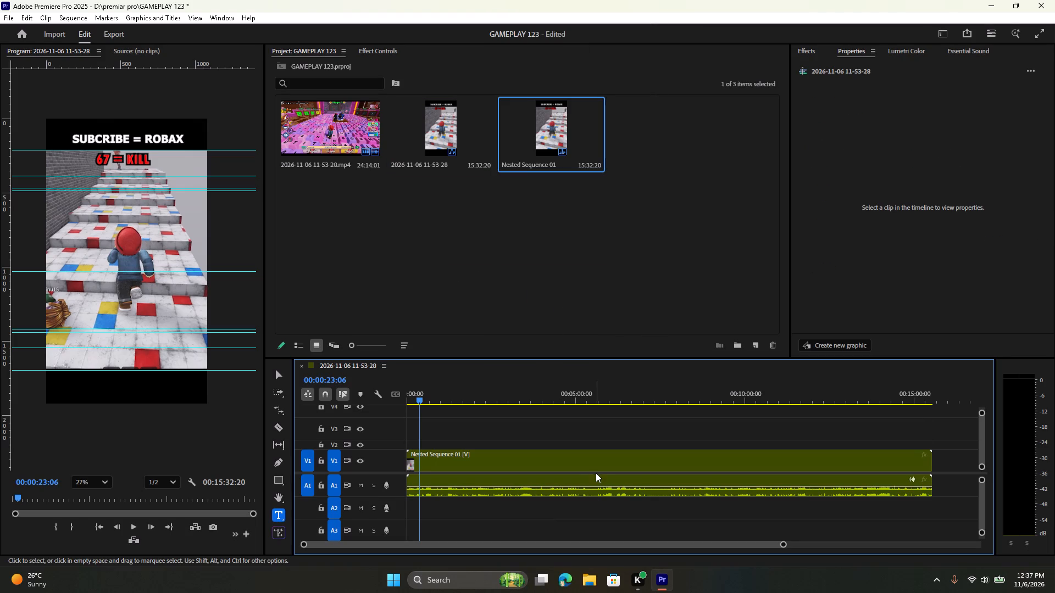
Raise Sharpen to about 4.8 for the nested clip in the Lumetri Color creative adjustments.
{"action": "left_click", "coordinate": [909, 53]}
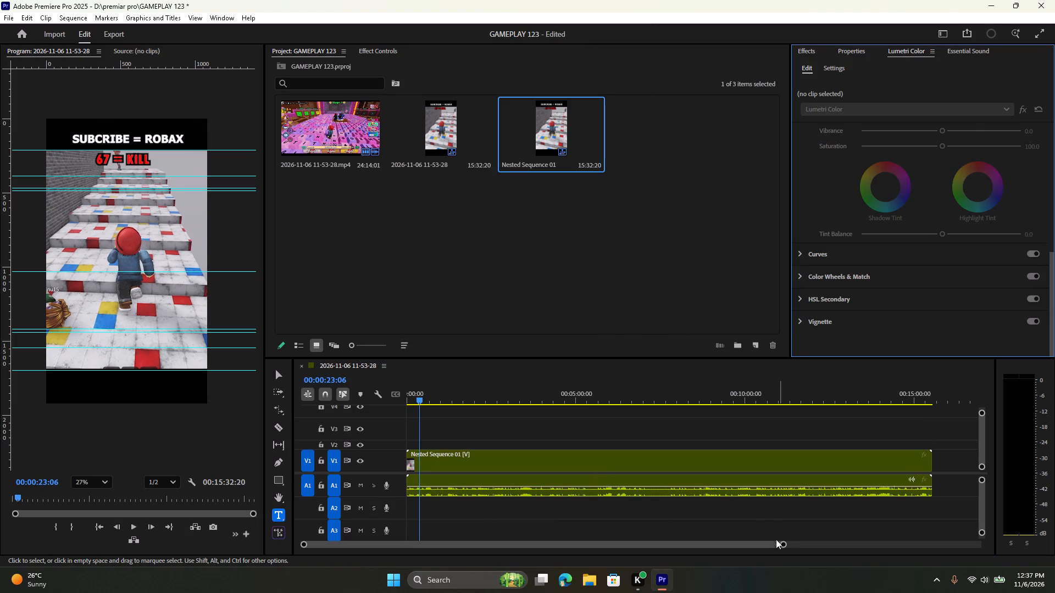
{"action": "left_click", "coordinate": [765, 494]}
{"action": "left_click_drag", "start_coordinate": [851, 252], "coordinate": [810, 180]}
{"action": "scroll", "coordinate": [805, 177], "scroll_direction": "up", "scroll_amount": 5}
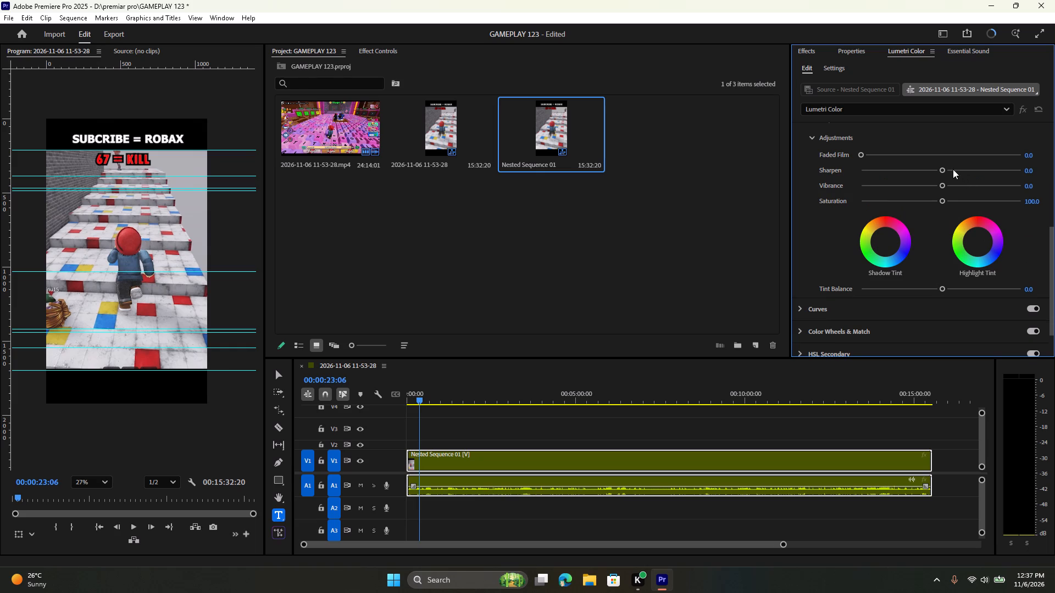
{"action": "left_click", "coordinate": [942, 168]}
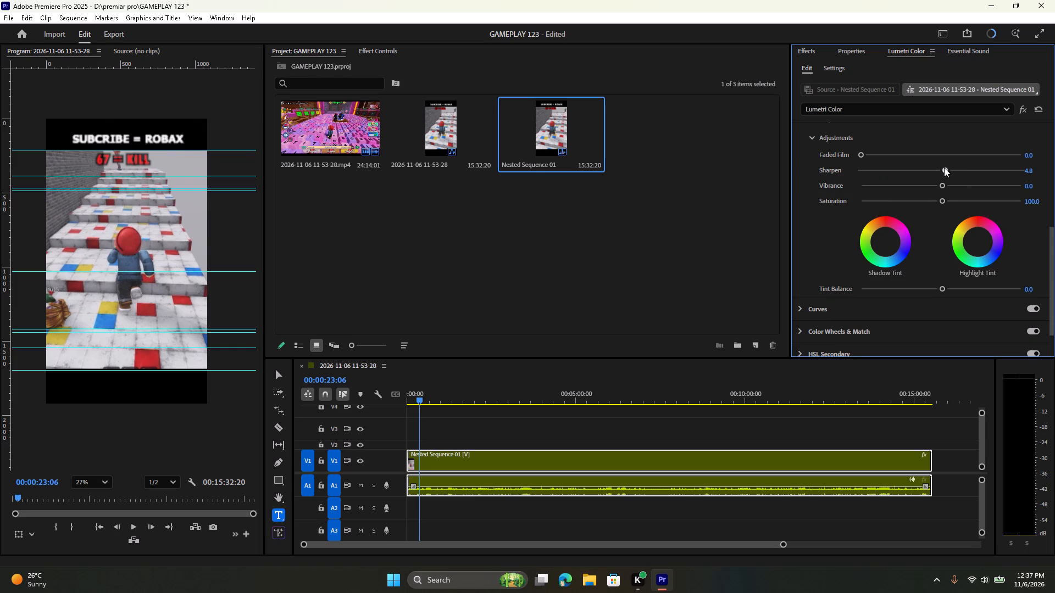
Apply the automatic Basic Correction to the nested clip in Lumetri Color.
{"action": "scroll", "coordinate": [897, 130], "scroll_direction": "up", "scroll_amount": 18}
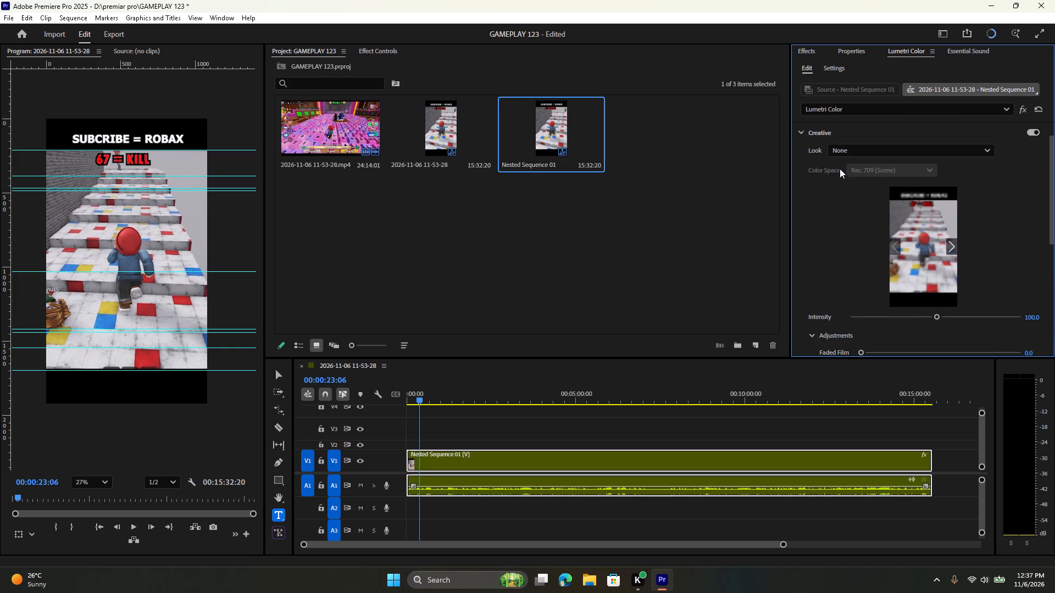
{"action": "scroll", "coordinate": [840, 169], "scroll_direction": "up", "scroll_amount": 4}
{"action": "left_click", "coordinate": [824, 136]}
{"action": "left_click", "coordinate": [979, 178]}
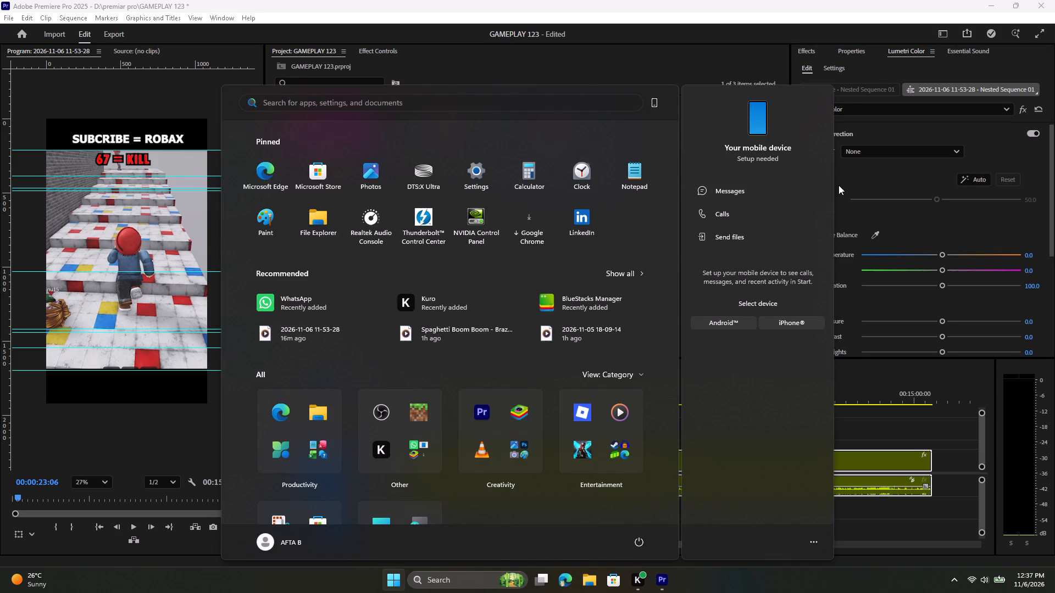
{"action": "left_click", "coordinate": [886, 154]}
{"action": "left_click", "coordinate": [690, 245]}
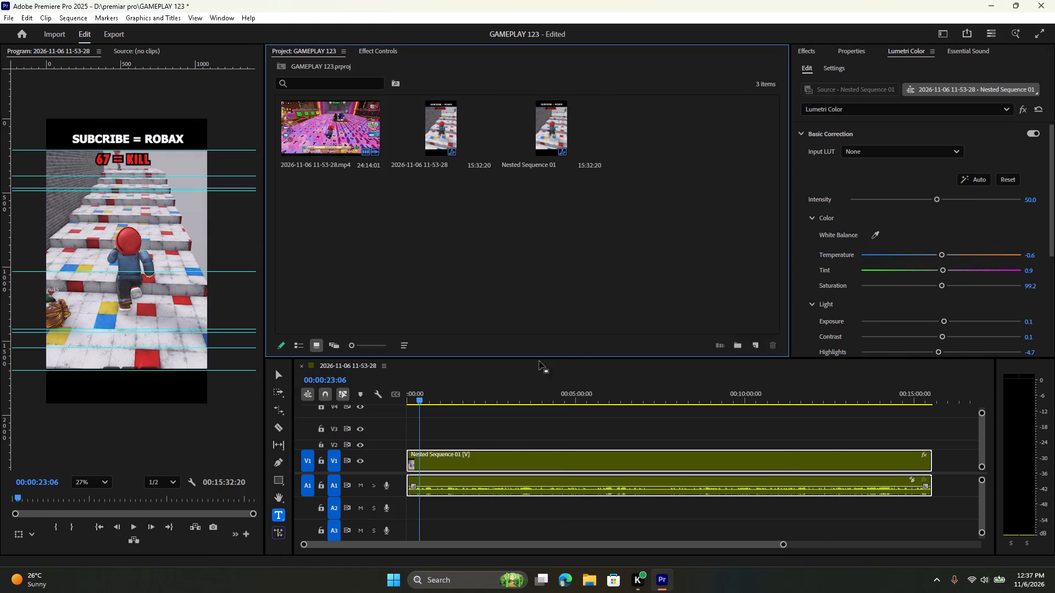
Scrub through the corrected sequence to check the picture, and return the playhead to the start.
{"action": "key", "text": "space"}
{"action": "left_click_drag", "start_coordinate": [426, 390], "coordinate": [446, 400]}
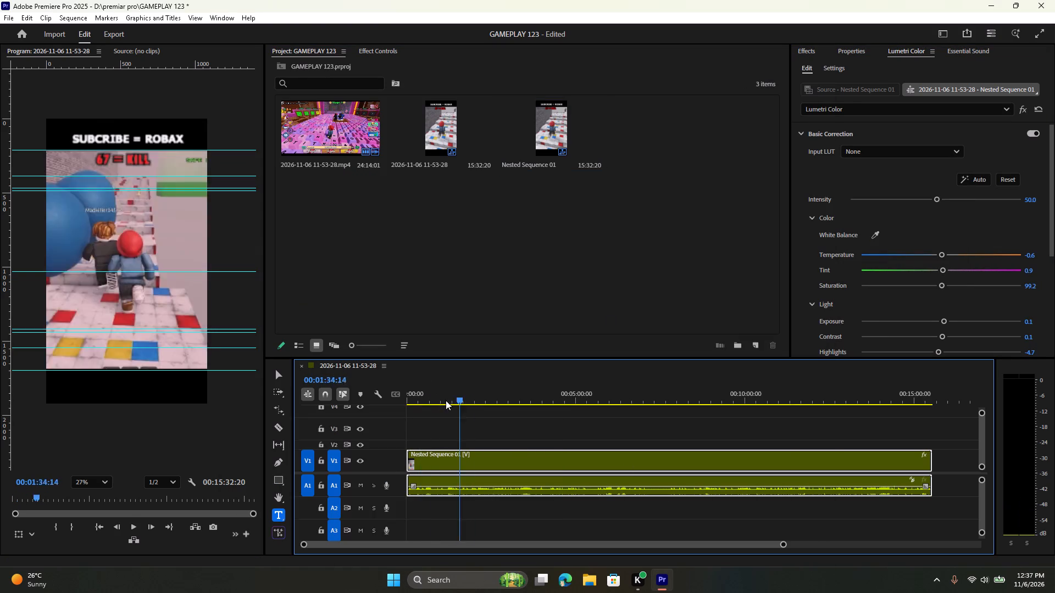
{"action": "left_click_drag", "start_coordinate": [446, 400], "coordinate": [398, 406]}
Export the whole sequence as an H.264 media file named QWE.
{"action": "left_click", "coordinate": [109, 37]}
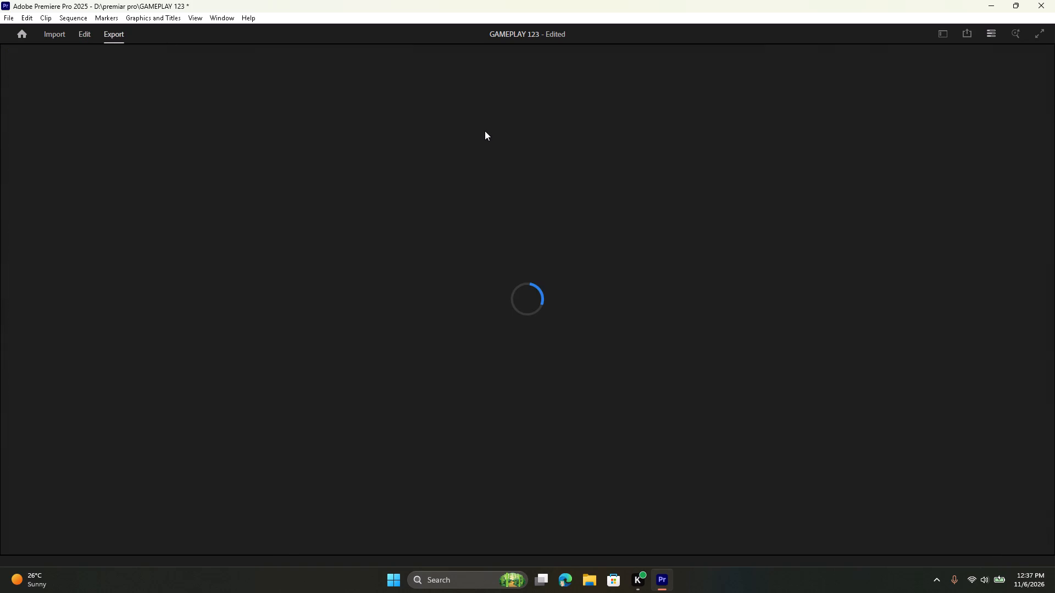
{"action": "triple_click", "coordinate": [334, 88]}
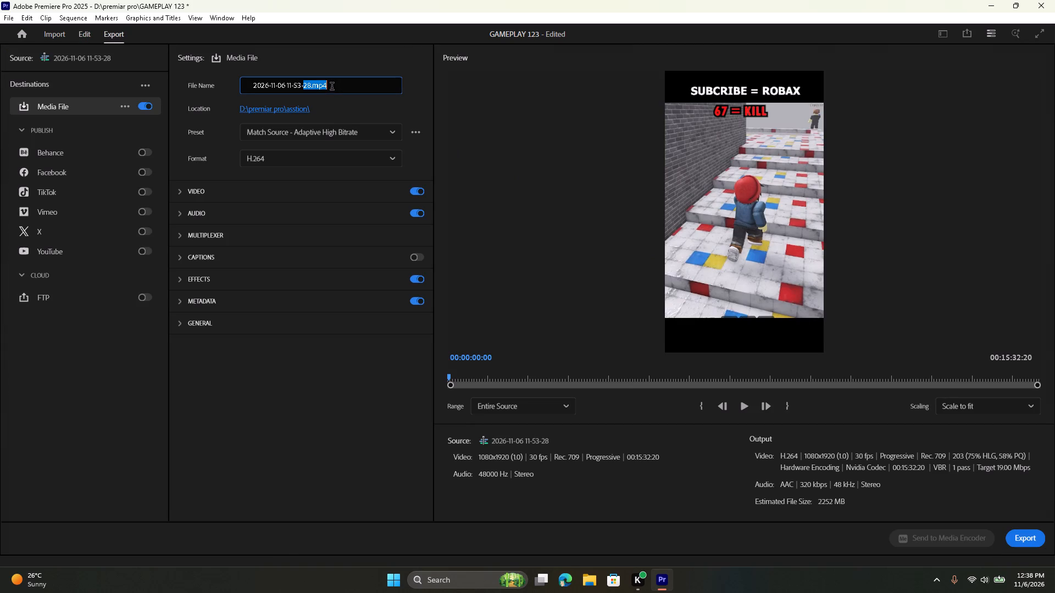
{"action": "left_click", "coordinate": [332, 87]}
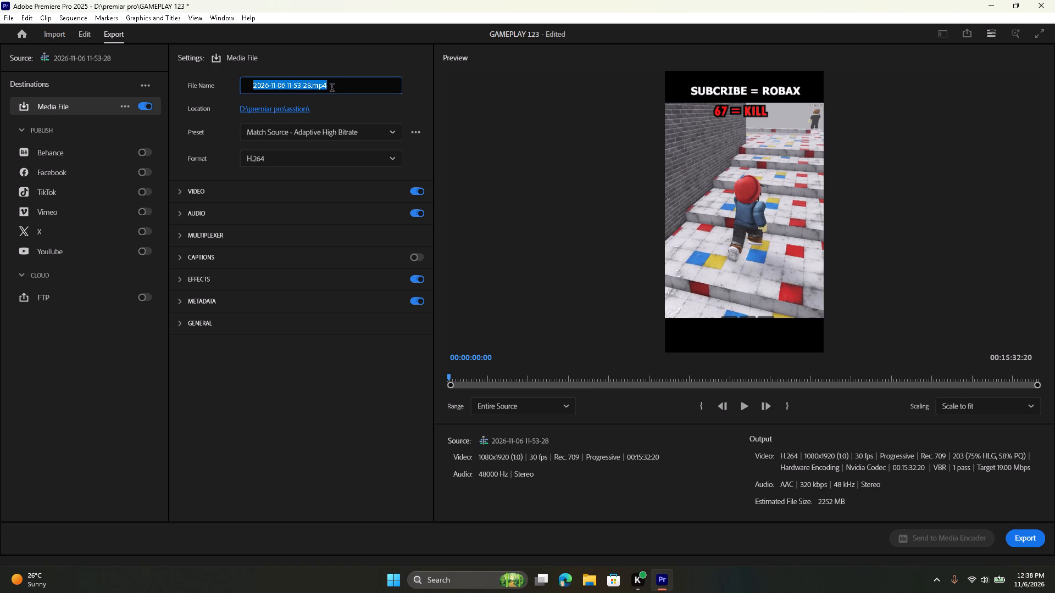
{"action": "key", "text": "q"}
{"action": "type", "text": "WE"}
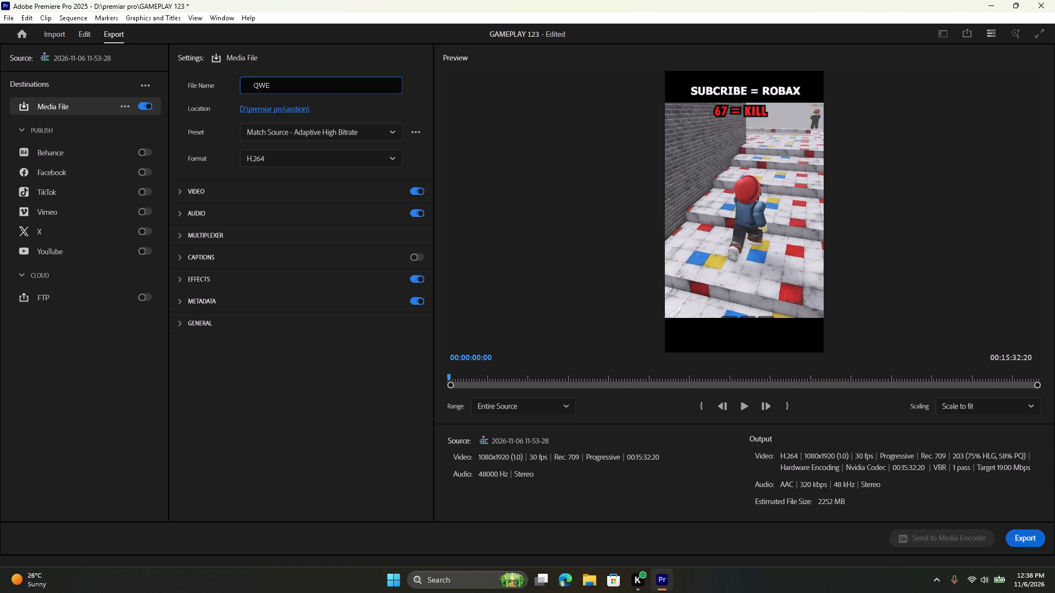
{"action": "left_click", "coordinate": [1024, 544]}
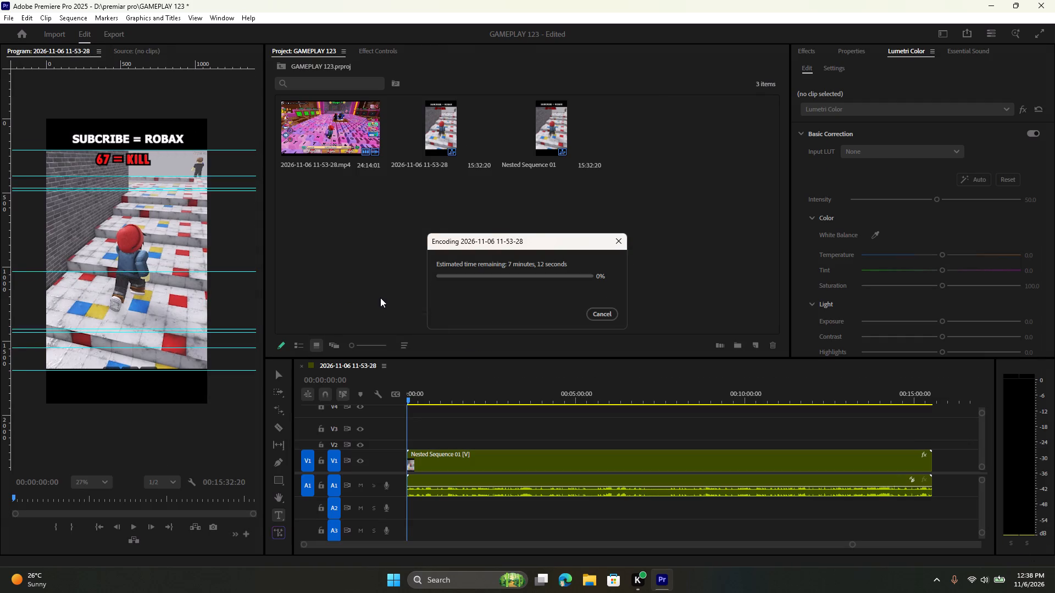
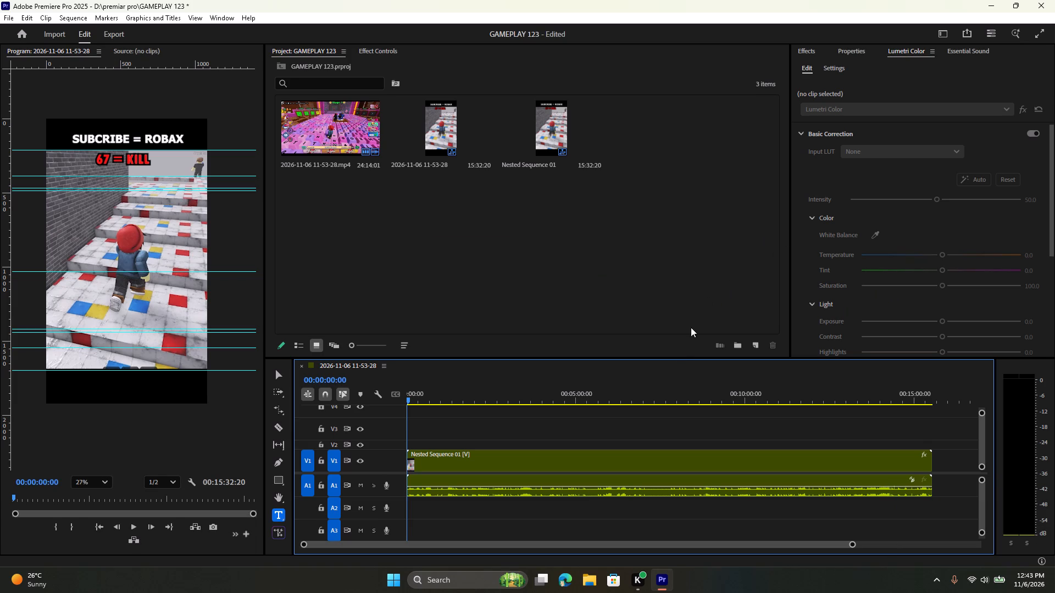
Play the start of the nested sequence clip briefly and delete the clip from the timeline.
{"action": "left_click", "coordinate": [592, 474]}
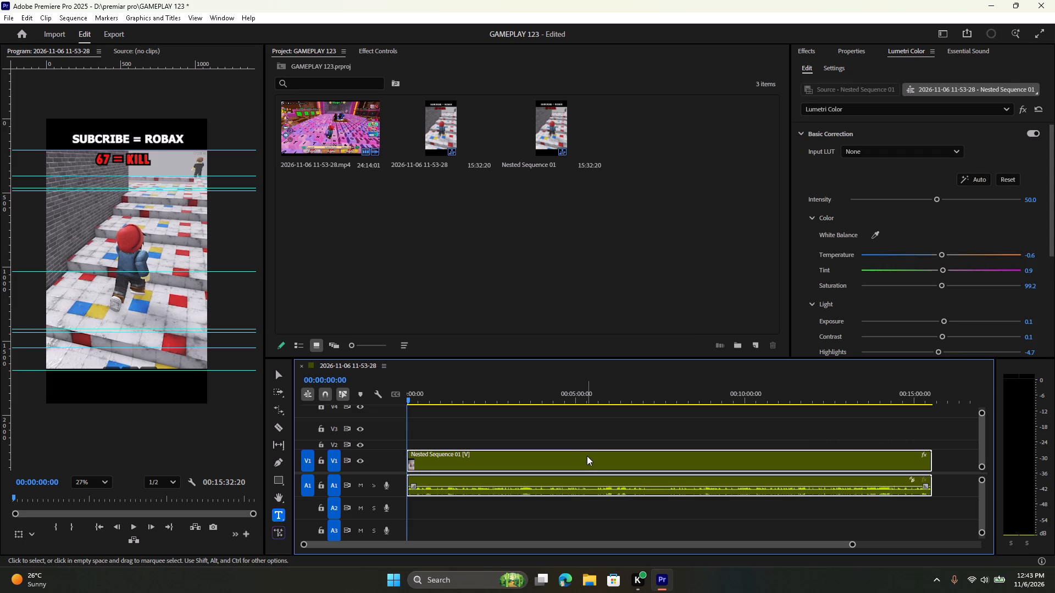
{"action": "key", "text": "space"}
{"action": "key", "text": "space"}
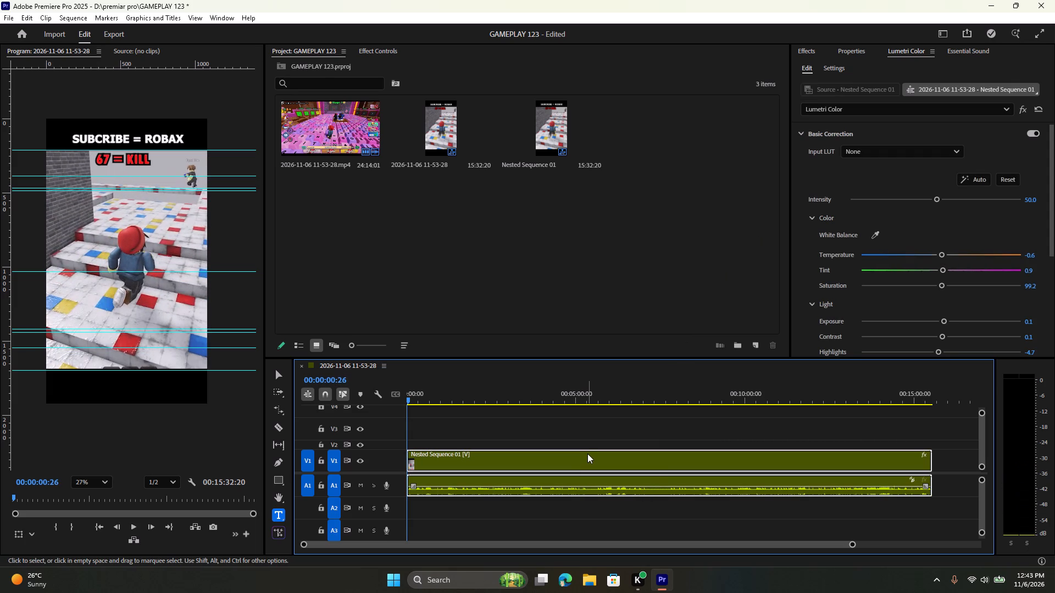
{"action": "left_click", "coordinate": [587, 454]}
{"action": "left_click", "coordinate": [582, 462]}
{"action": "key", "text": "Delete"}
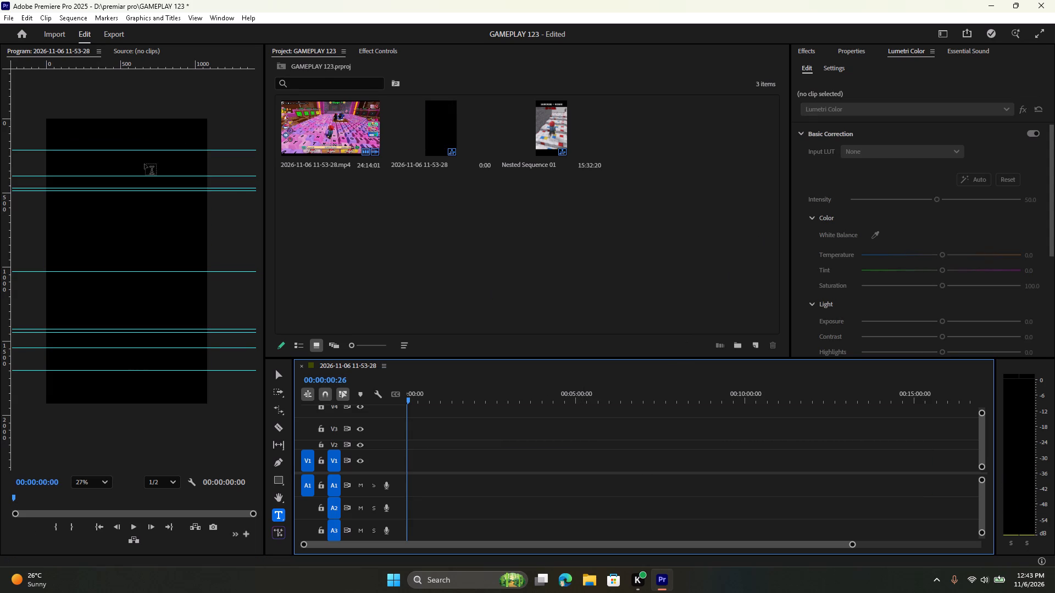
Open the original gameplay MP4 in the Source monitor and play a short part of it.
{"action": "left_click", "coordinate": [276, 141]}
{"action": "double_click", "coordinate": [311, 133]}
{"action": "key", "text": "space"}
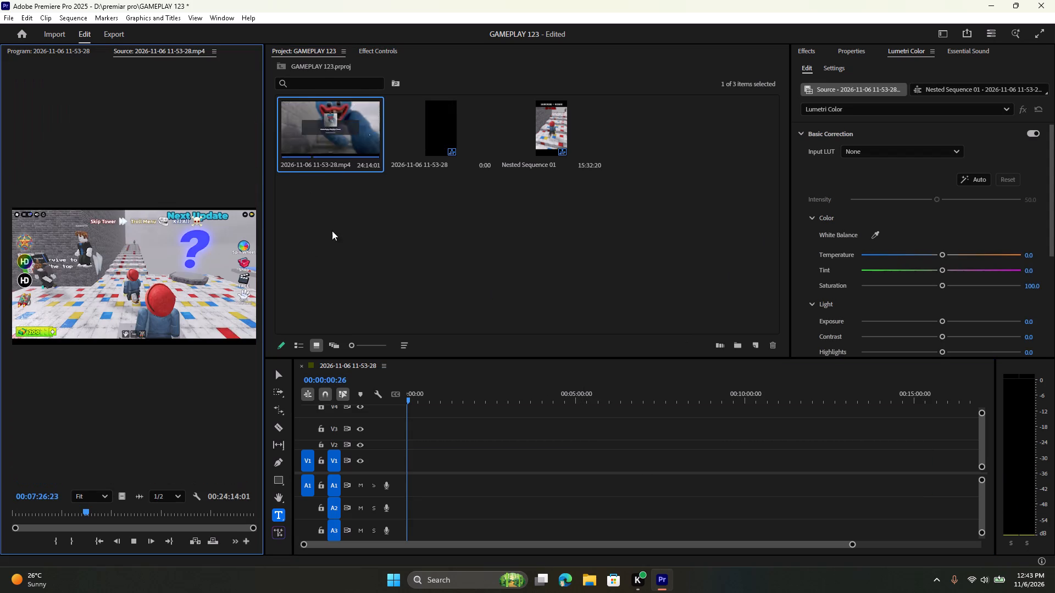
{"action": "key", "text": "space"}
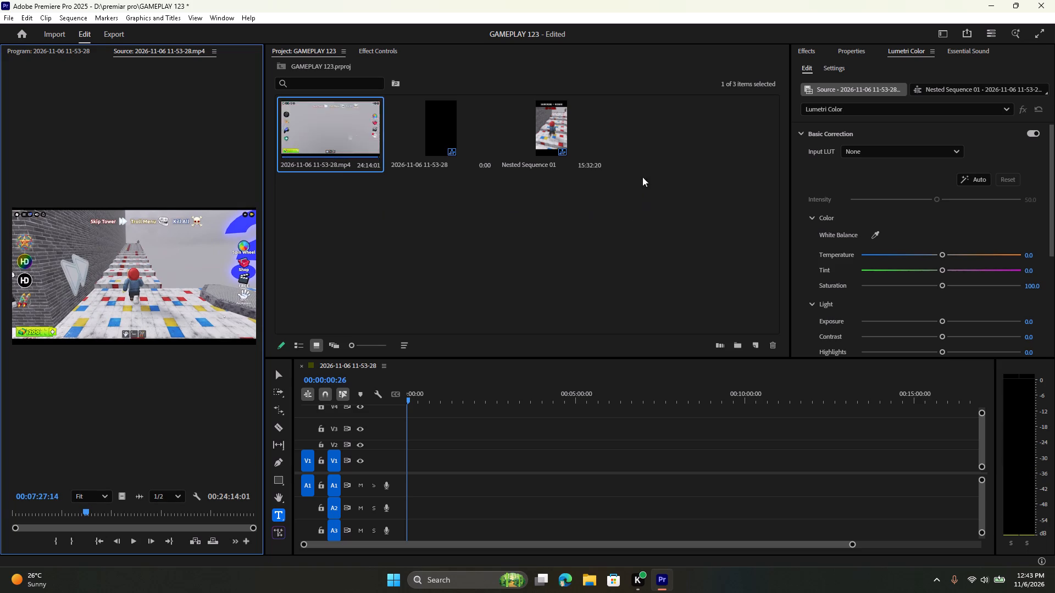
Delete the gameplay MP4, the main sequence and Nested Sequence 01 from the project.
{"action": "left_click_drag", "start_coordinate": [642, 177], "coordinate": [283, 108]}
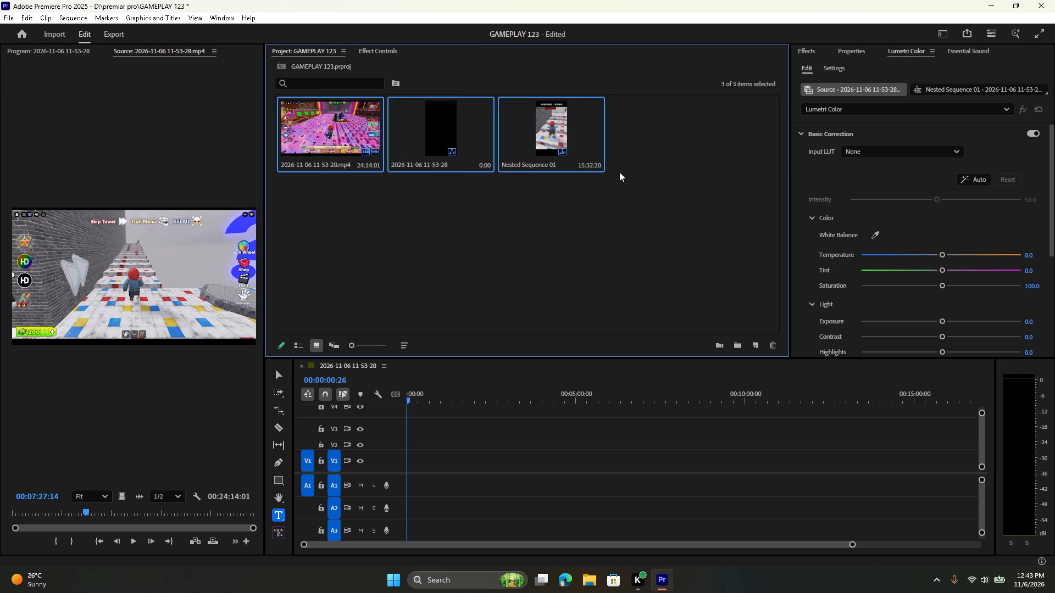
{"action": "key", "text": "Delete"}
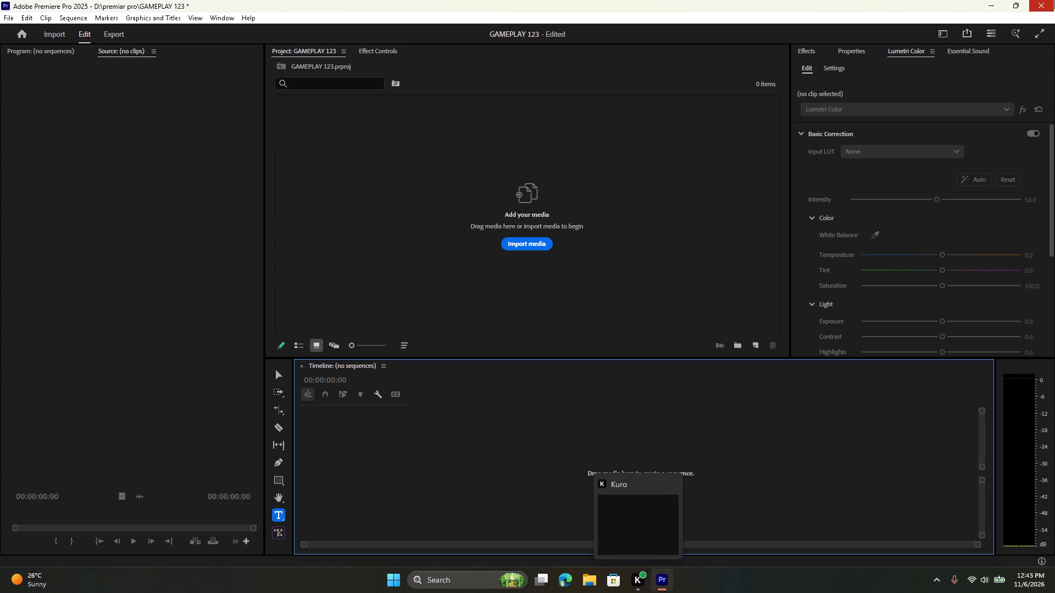